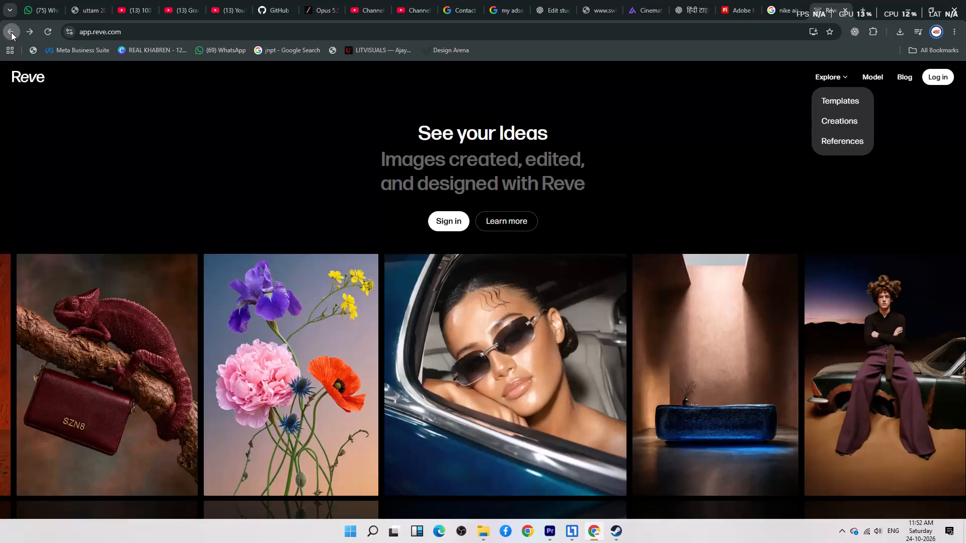
Go back to the Google search results for reve and look through the listed sites.
left_click(11, 32)
scroll(349, 289, "down", 4)
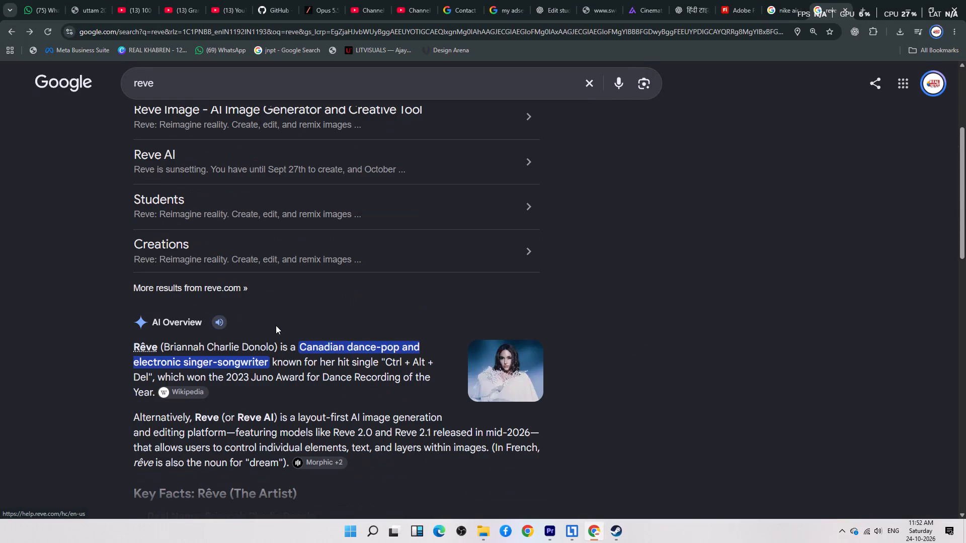
scroll(227, 344, "down", 6)
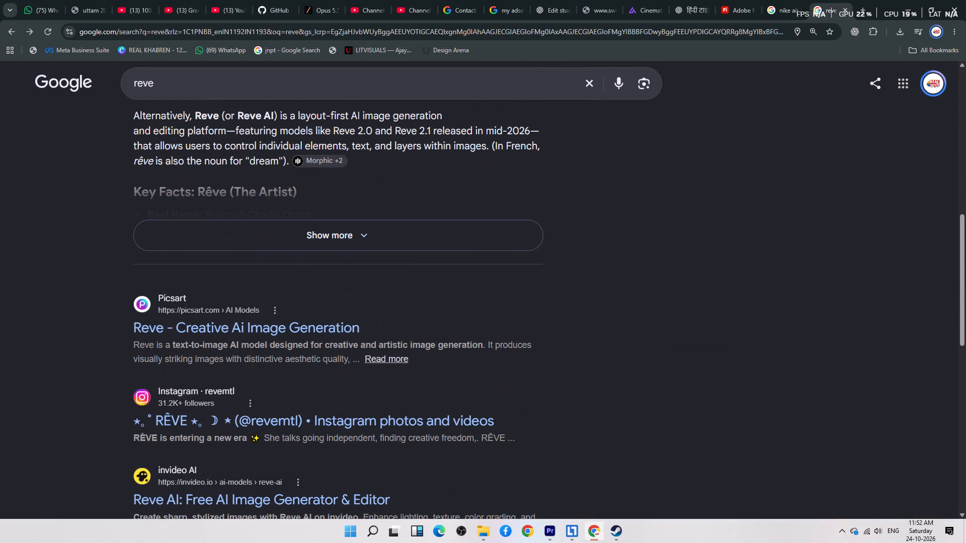
scroll(193, 419, "down", 4)
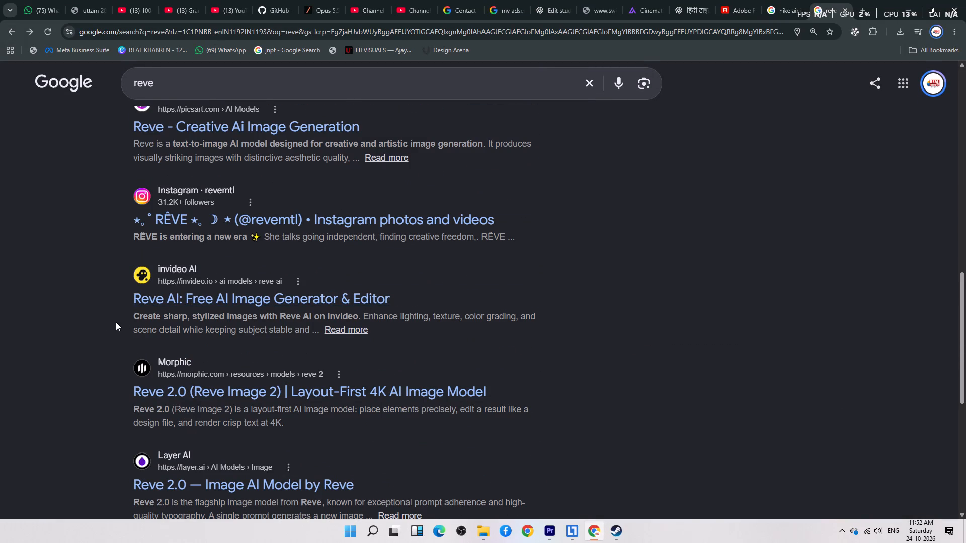
left_click(848, 7)
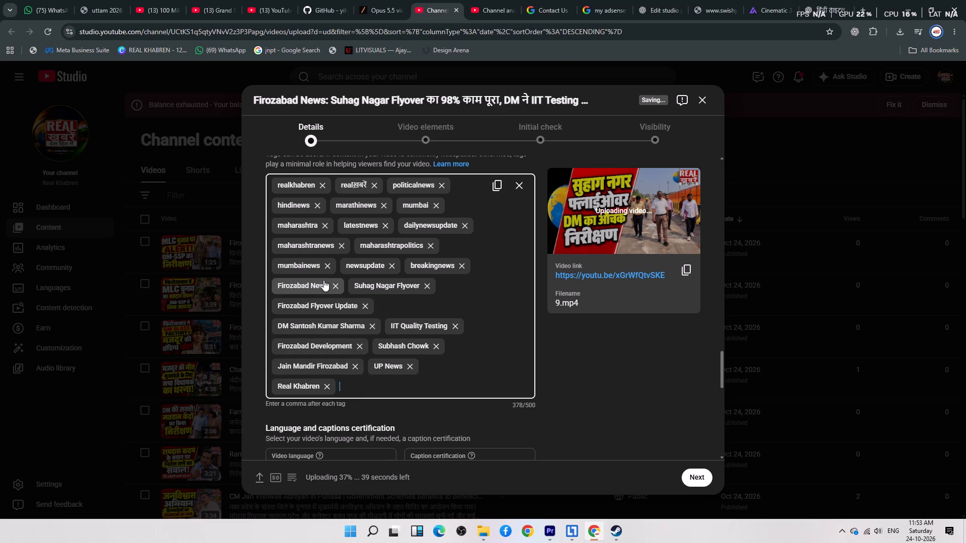
Finish the tag entry, advance through the upload stages to Visibility, and set the flyover video to Public.
key("Return")
scroll(596, 388, "down", 12)
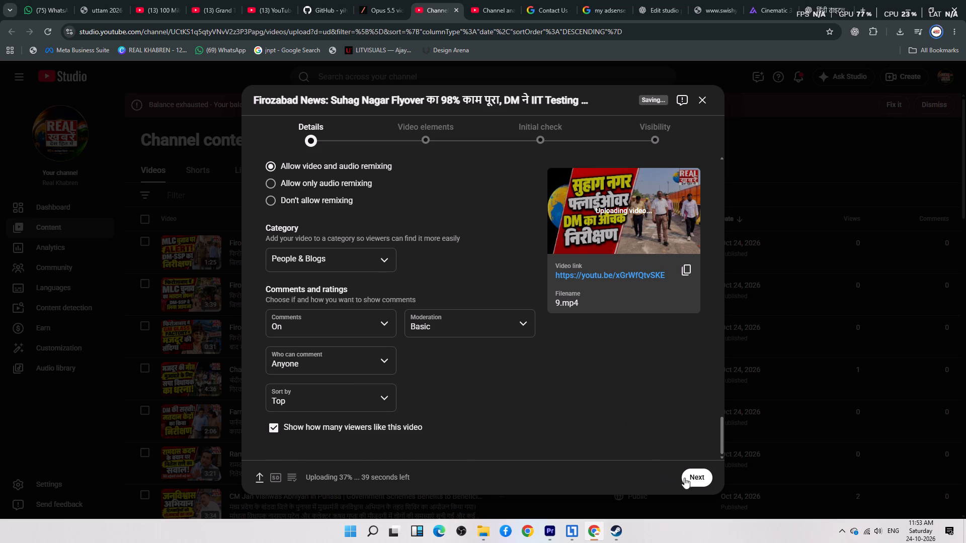
triple_click(692, 478)
left_click(326, 301)
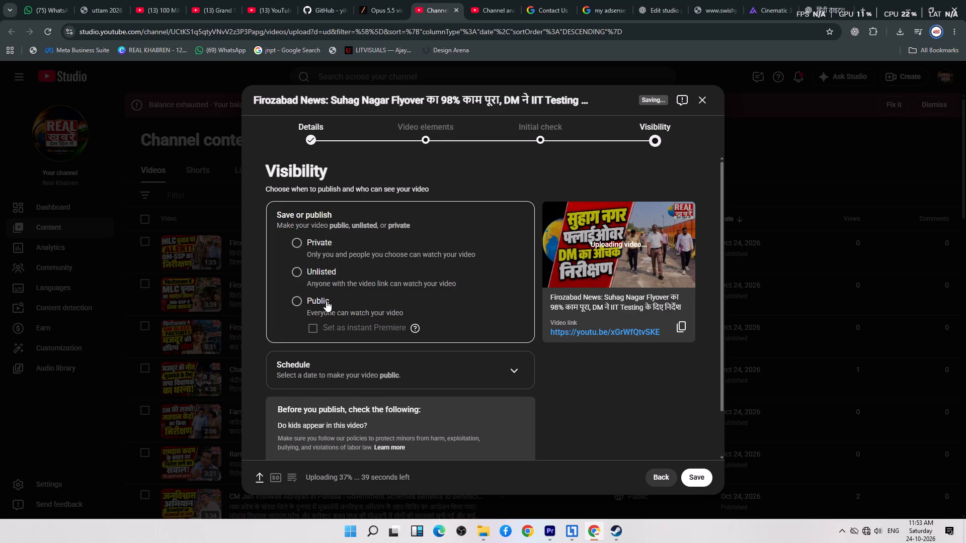
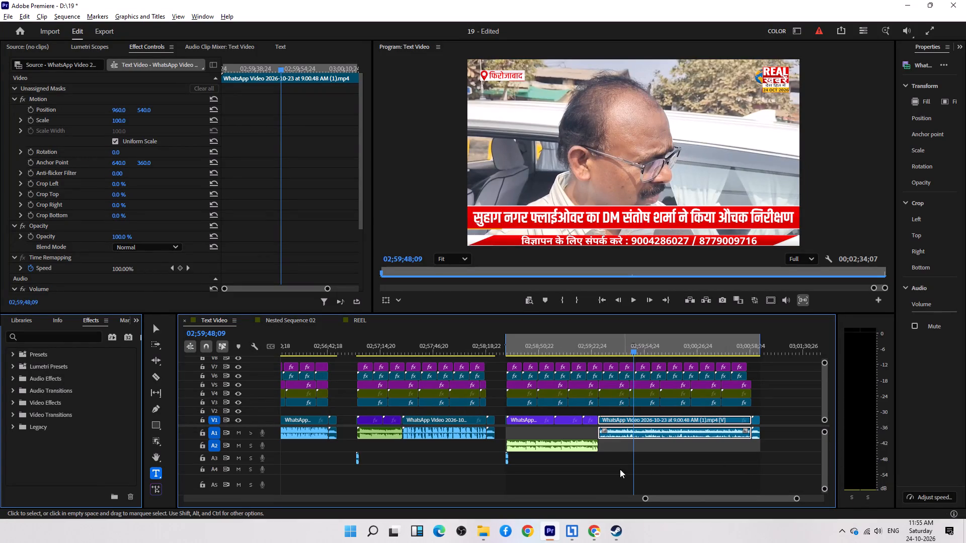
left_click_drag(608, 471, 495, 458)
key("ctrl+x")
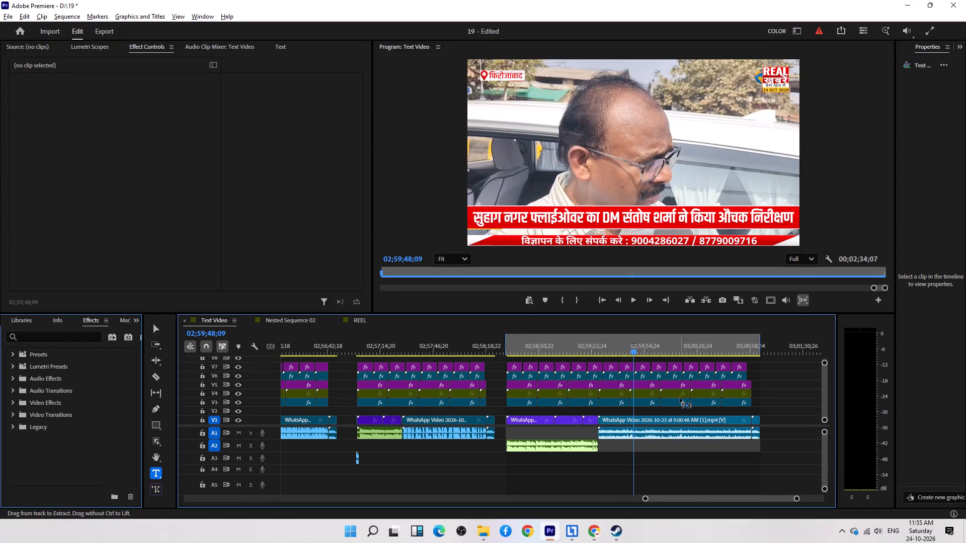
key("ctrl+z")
Copy the Breaking Bug with Music clip from the flyover story's start and paste it at 03;01;09;13, just past that story's end.
left_click_drag(543, 471, 500, 458)
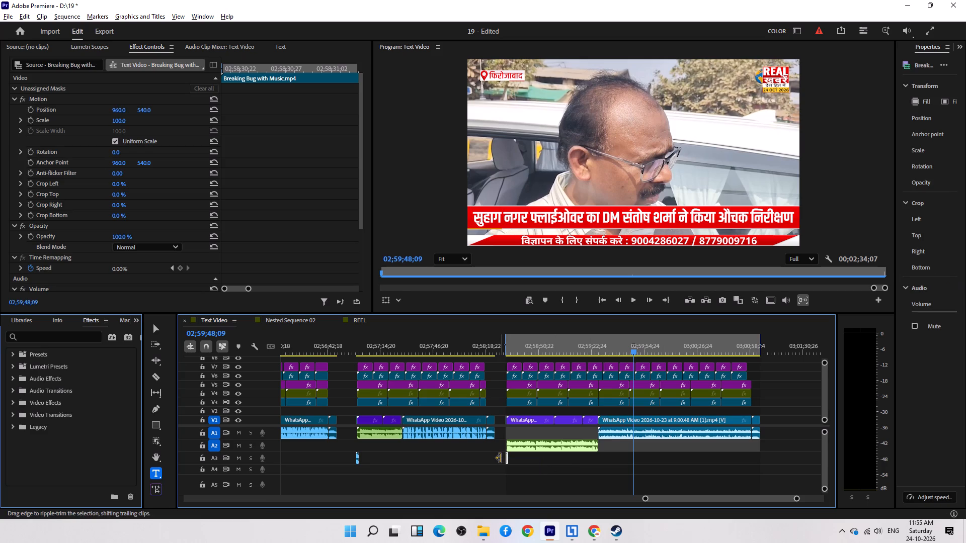
key("ctrl+c")
left_click(767, 352)
left_click(767, 352, "ctrl")
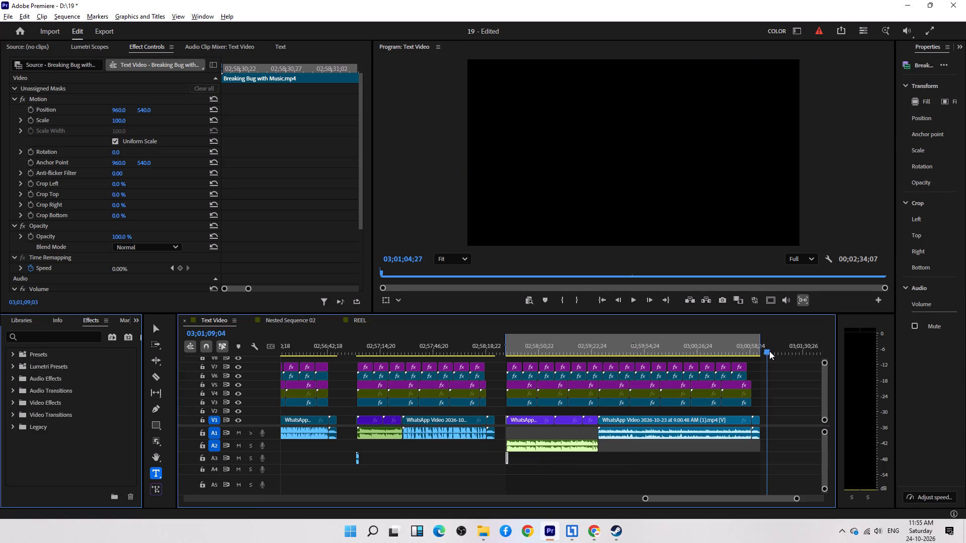
key("ctrl+c")
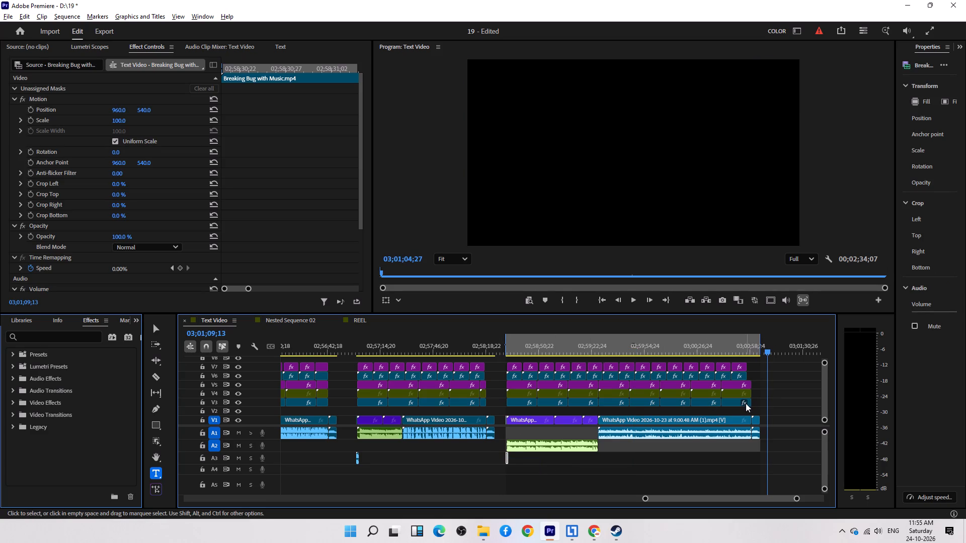
key("ctrl+v")
Add WhatsApp Video 2026-10-24 at 10.48.23 AM from Downloads to track V1, directly after the pasted Breaking Bug clip.
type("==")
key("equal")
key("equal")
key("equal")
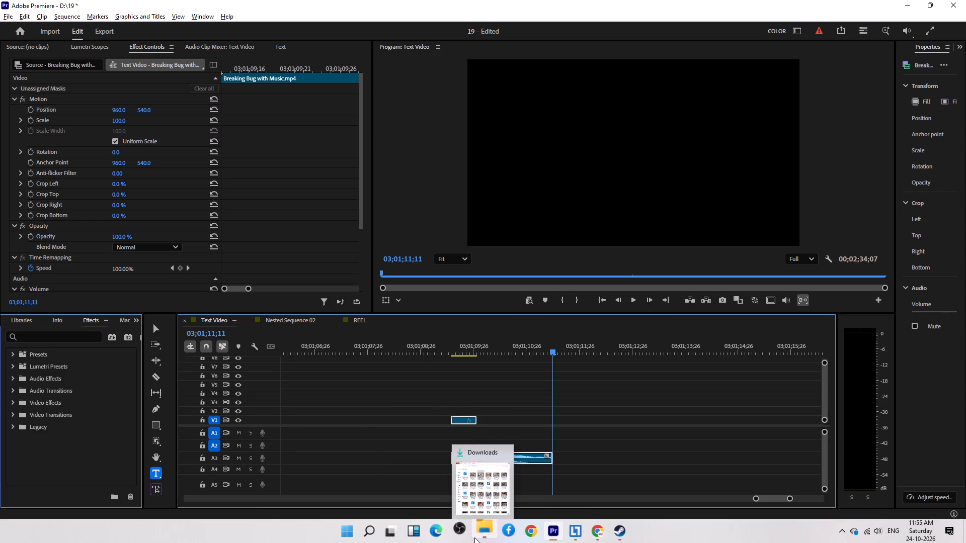
left_click(474, 537)
left_click(85, 197)
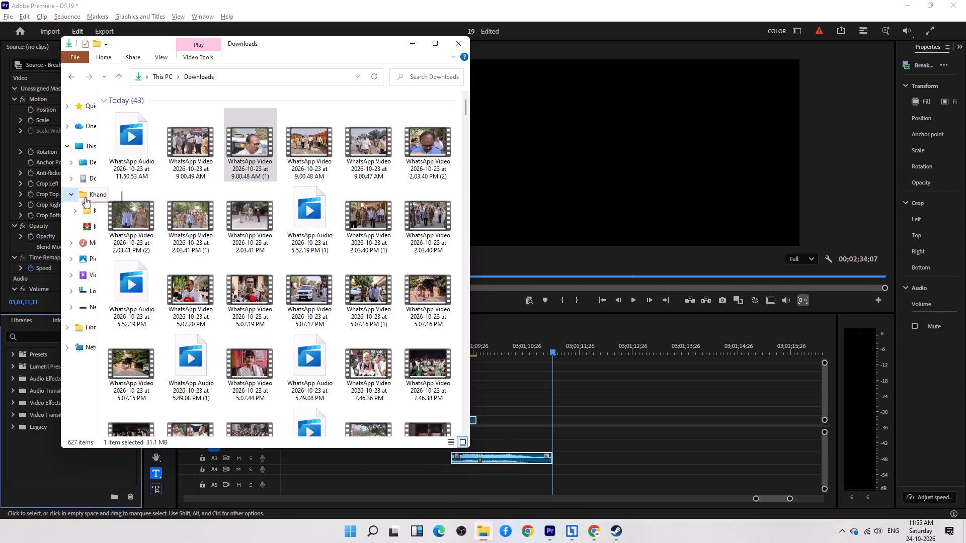
left_click_drag(121, 148, 481, 424)
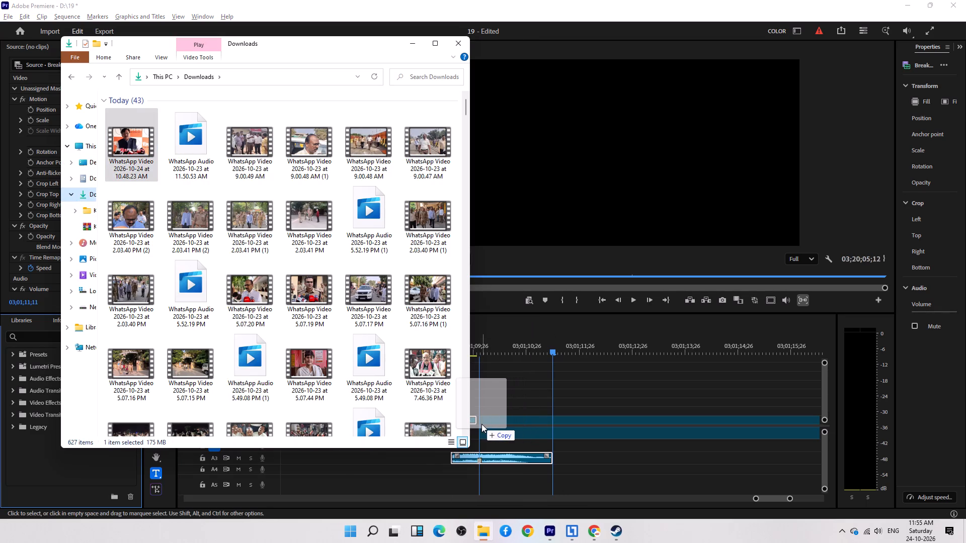
left_click_drag(481, 424, 476, 423)
left_click(519, 376)
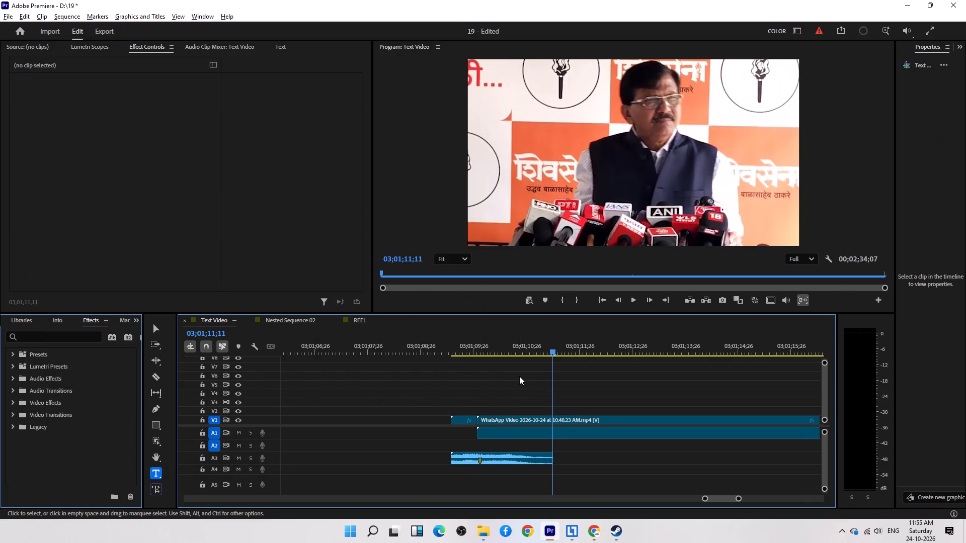
Copy a Nested Sequence 02 overlay from the flyover story and paste it repeatedly on V4, end to end from the new video's start.
key("Up")
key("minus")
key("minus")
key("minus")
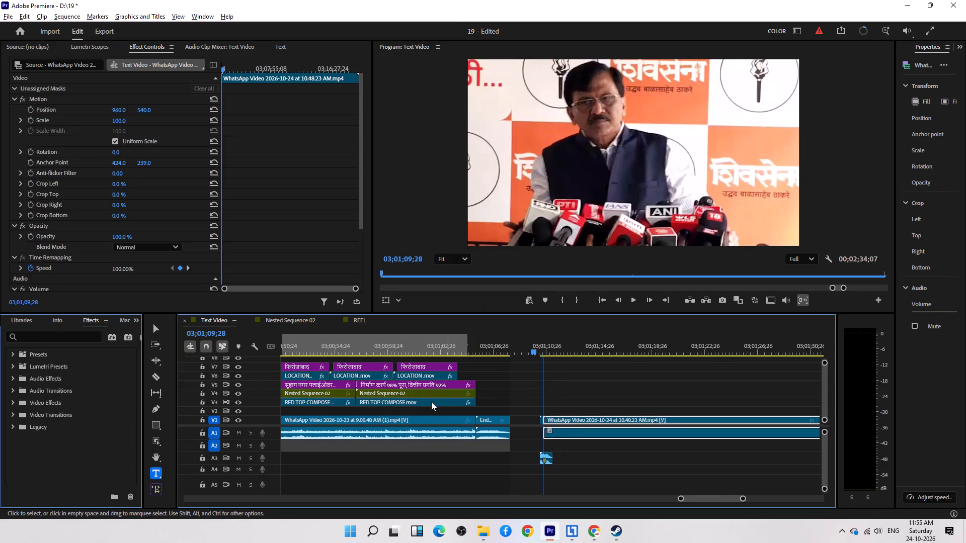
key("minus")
left_click(434, 394)
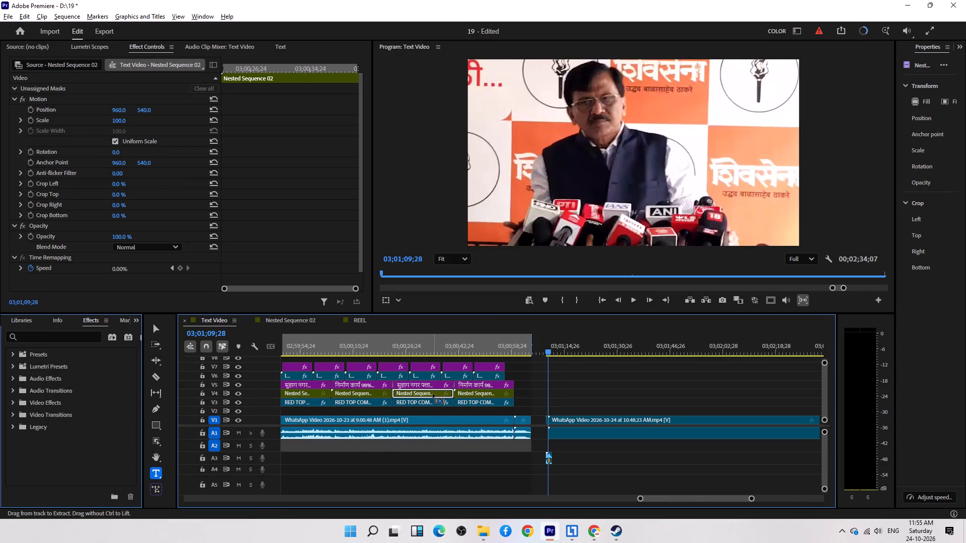
key("ctrl+c")
key("ctrl+v")
key("ctrl+v")
key("ctrl+v")
key("ctrl+v")
key("ctrl+v")
key("ctrl+v")
key("ctrl+v")
key("ctrl+v")
key("ctrl+v")
key("ctrl+v")
key("ctrl+v")
key("ctrl+v")
key("ctrl+v")
key("ctrl+v")
key("ctrl+v")
key("ctrl+v")
key("ctrl+v")
key("ctrl+v")
key("ctrl+v")
key("ctrl+v")
key("ctrl+v")
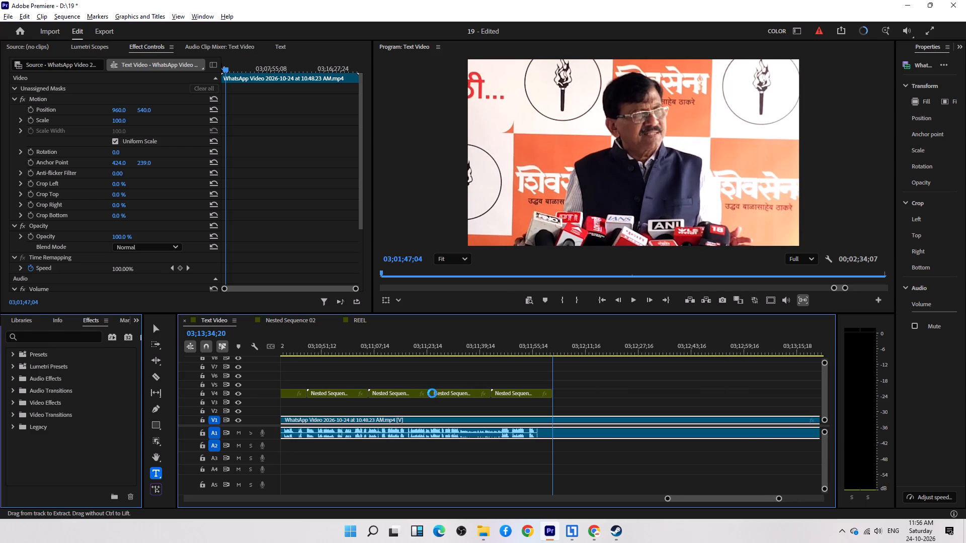
key("ctrl+v")
key("ctrl+v")
key("ctrl+v")
key("ctrl+v")
key("ctrl+v")
key("ctrl+v")
key("ctrl+v")
key("ctrl+v")
key("ctrl+v")
key("ctrl+v")
key("ctrl+v")
key("ctrl+v")
key("ctrl+v")
key("ctrl+v")
key("ctrl+v")
key("ctrl+v")
key("ctrl+v")
key("ctrl+v")
key("ctrl+v")
key("ctrl+v")
key("ctrl+v")
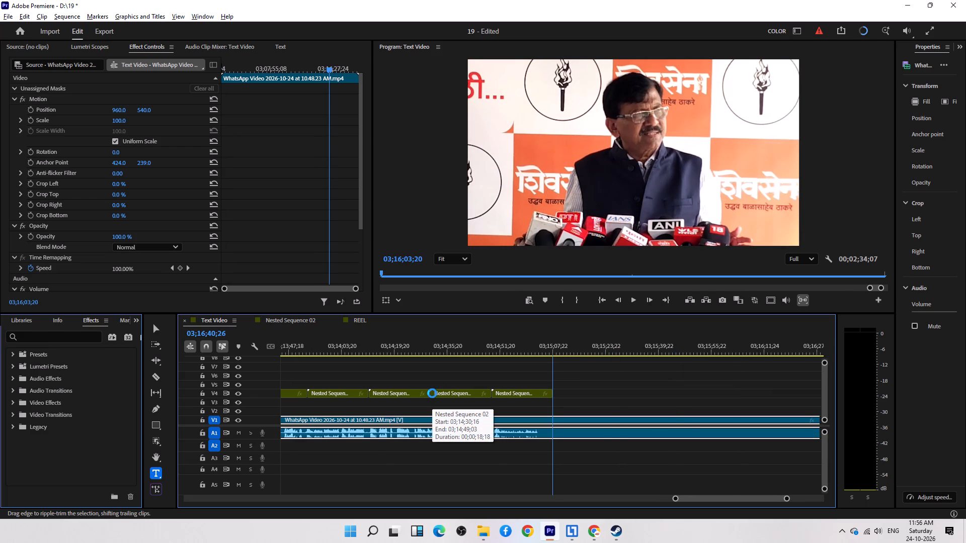
Duplicate the last five Nested Sequence 02 clips on V4 to carry the overlay to the new video's end, undoing any surplus copies.
left_click_drag(658, 384, 313, 401)
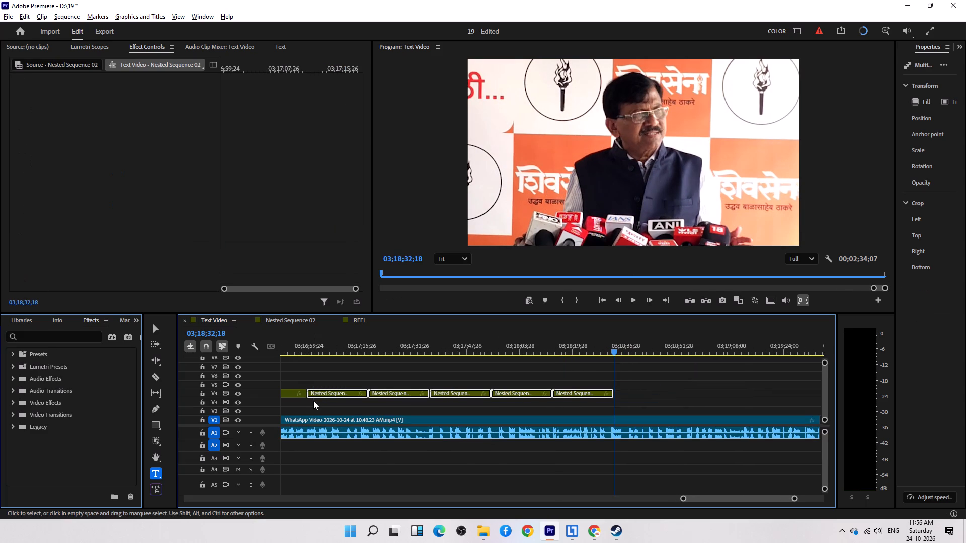
key("ctrl+c")
key("ctrl+v")
key("ctrl+v")
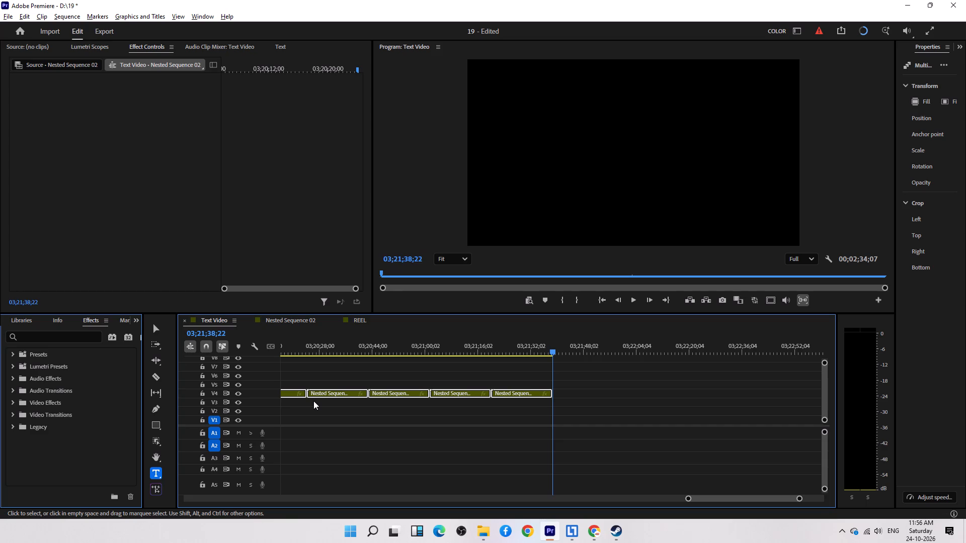
key("ctrl+z")
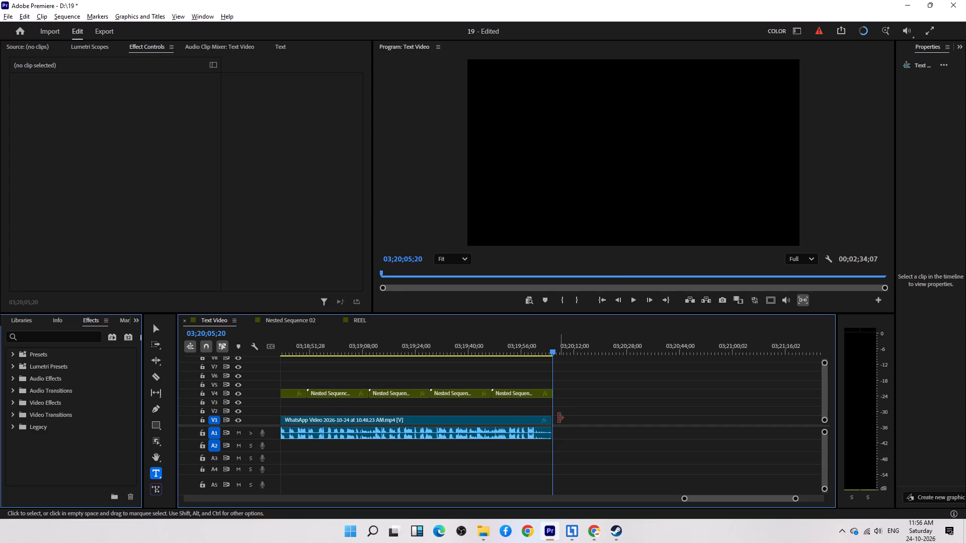
left_click(552, 393)
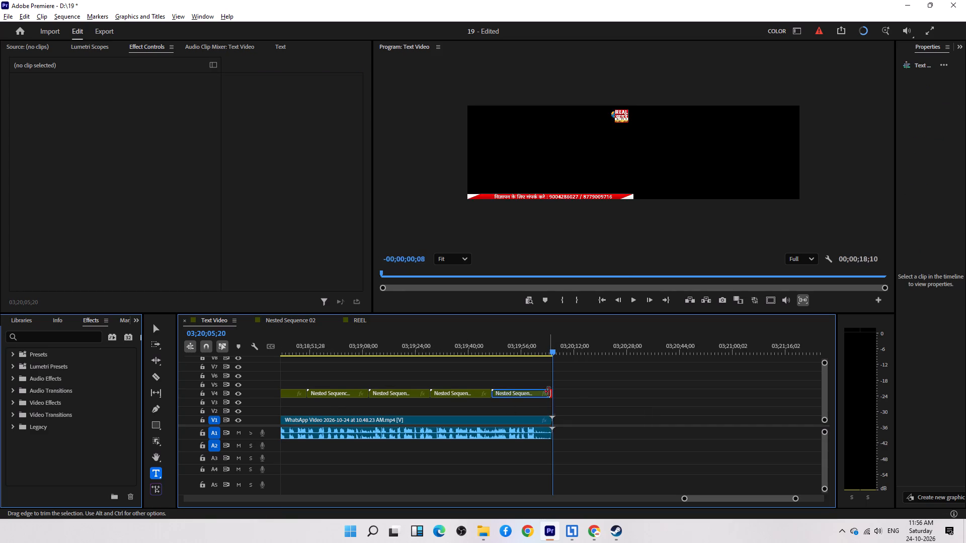
left_click(578, 393)
Return to the new video's start and select the End Bumbar with Music clip closing the flyover story.
key("Up")
key("Up")
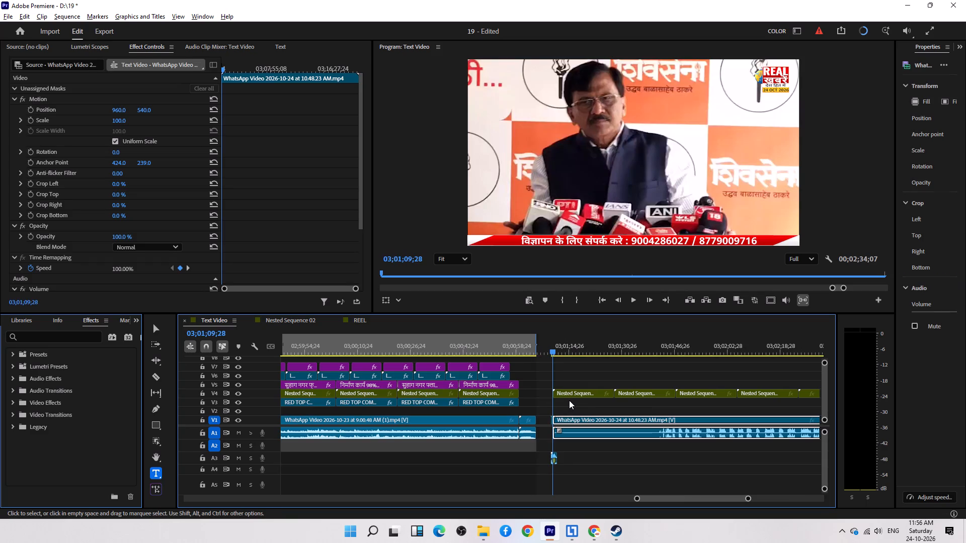
left_click(524, 418)
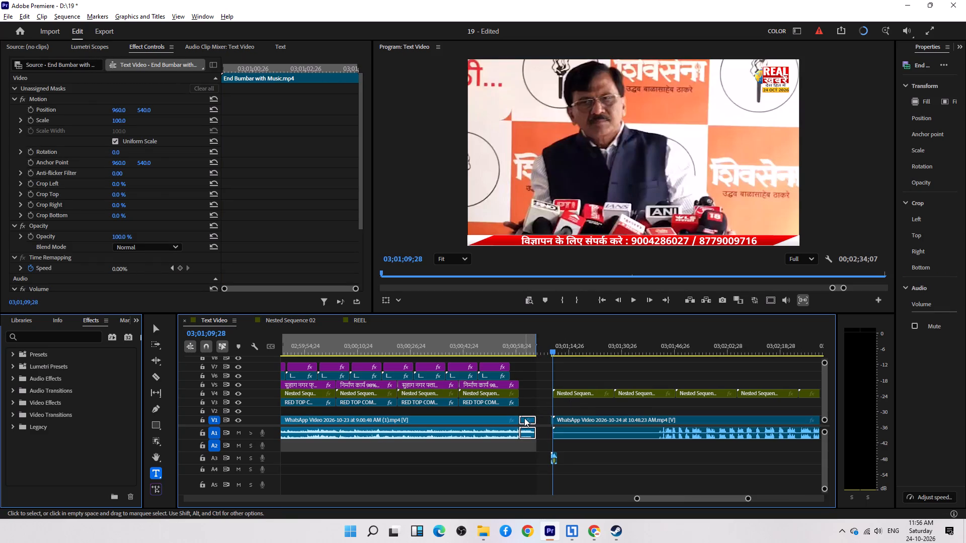
Copy the End Bumbar with Music.mp4 clip to the end of the Text Video sequence, after the last WhatsApp video.
key("ctrl+c")
key("End")
key("ctrl+v")
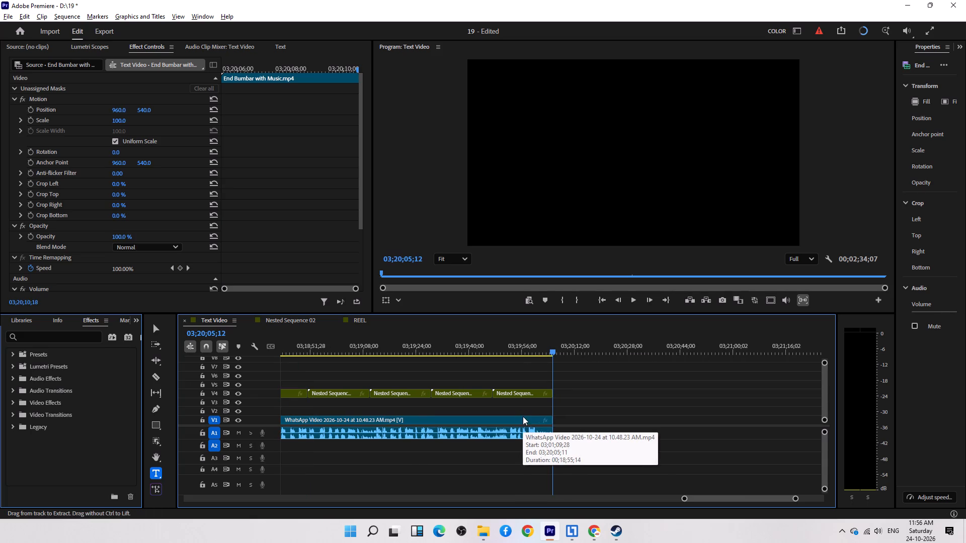
Mark the export range around all clips of the last story, from its opening Breaking Bug clip through the pasted end bumper.
left_click_drag(617, 366, 246, 471)
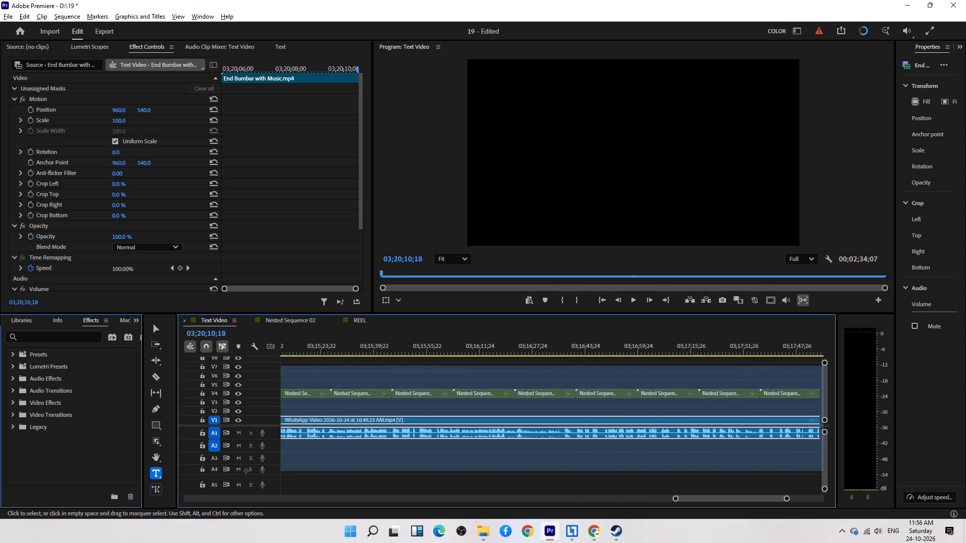
left_click_drag(246, 471, 245, 472)
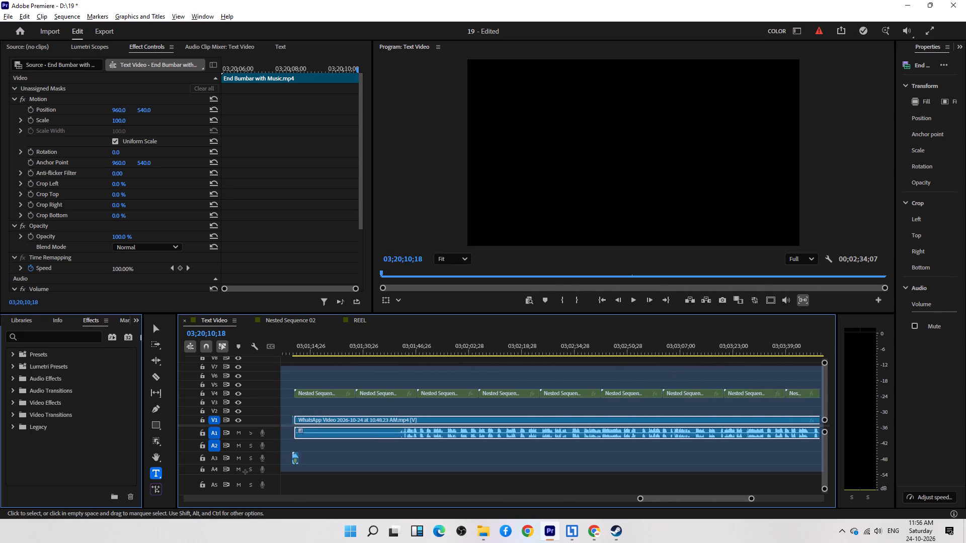
left_click_drag(245, 472, 752, 480)
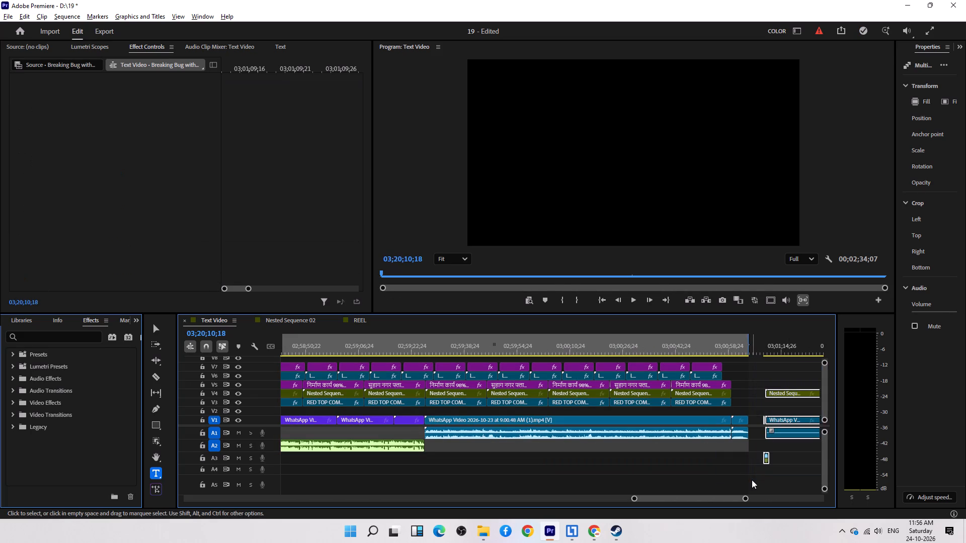
key("slash")
Open the export settings for the marked range, check the numbered files in D:\OCT\24, and set the output file name to 10.mp4.
key("ctrl+m")
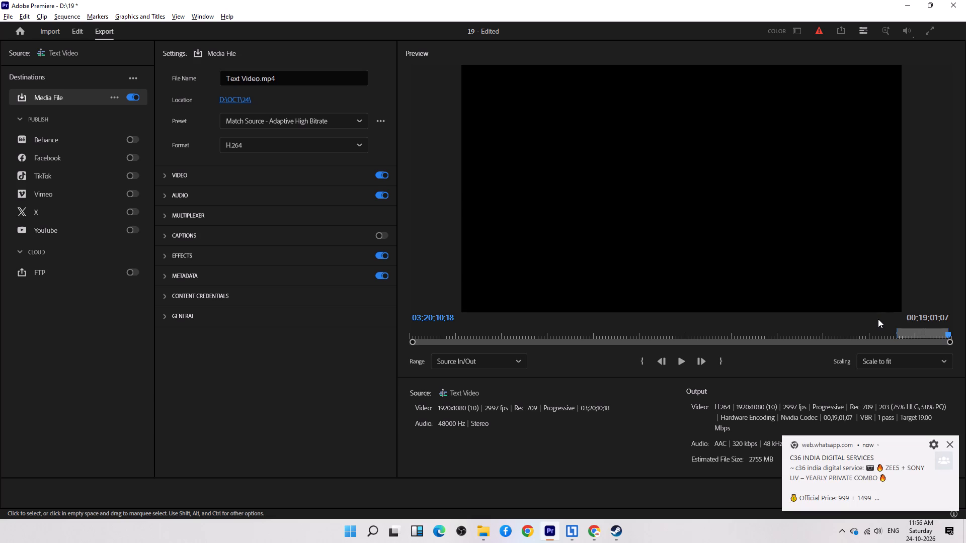
left_click(950, 448)
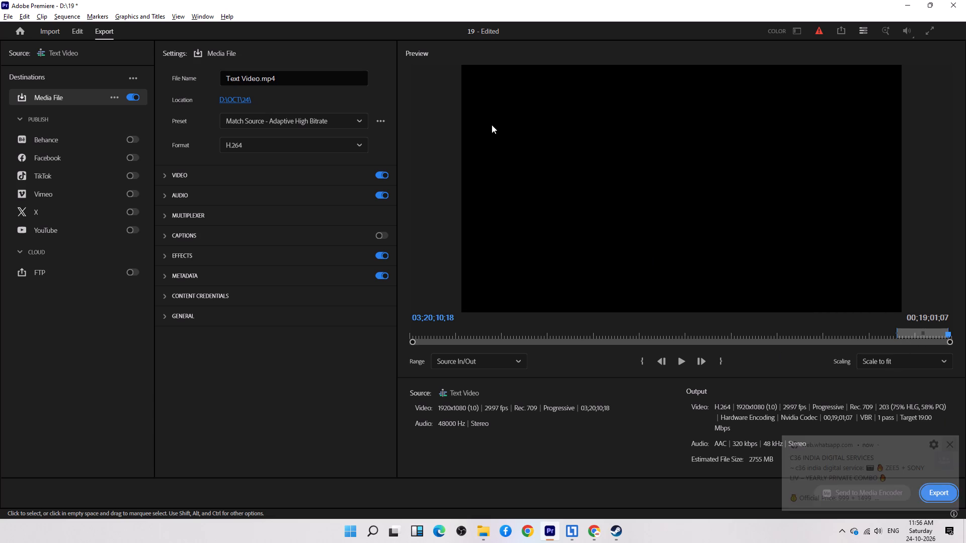
left_click(226, 104)
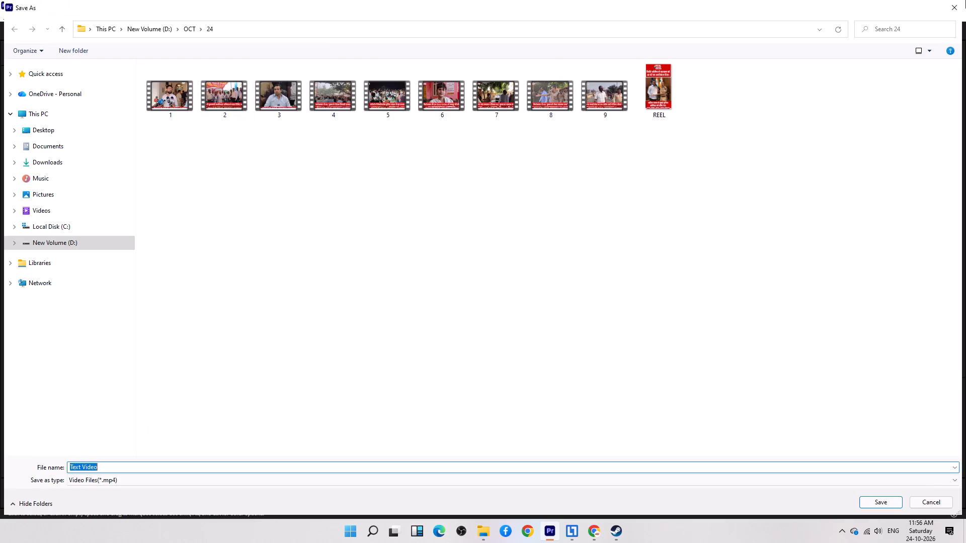
left_click(965, 0)
left_click(311, 72)
triple_click(301, 76)
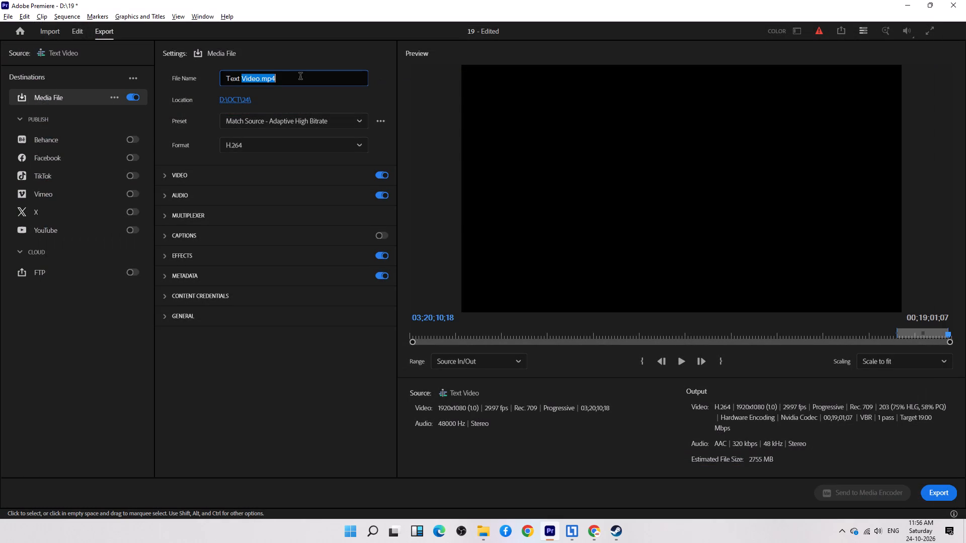
key("1")
key("0")
key("Return")
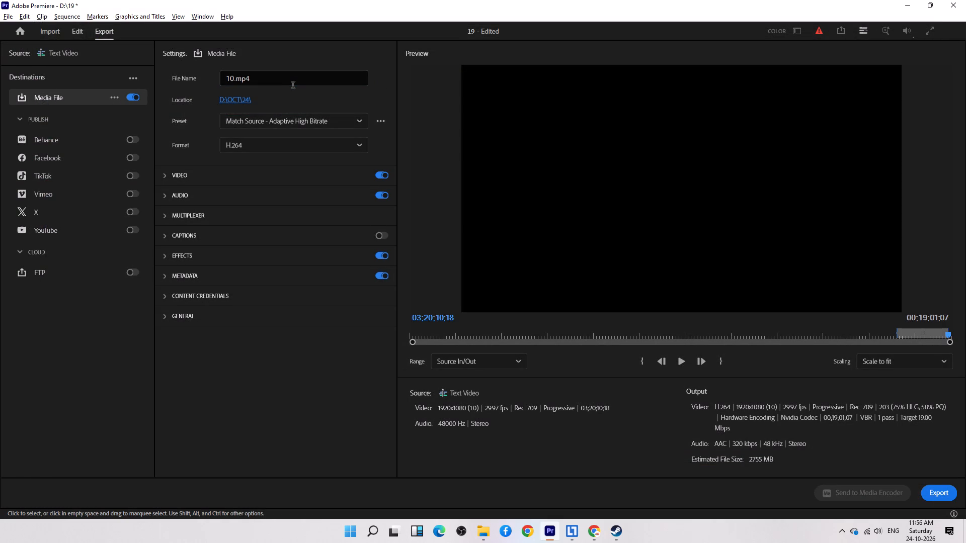
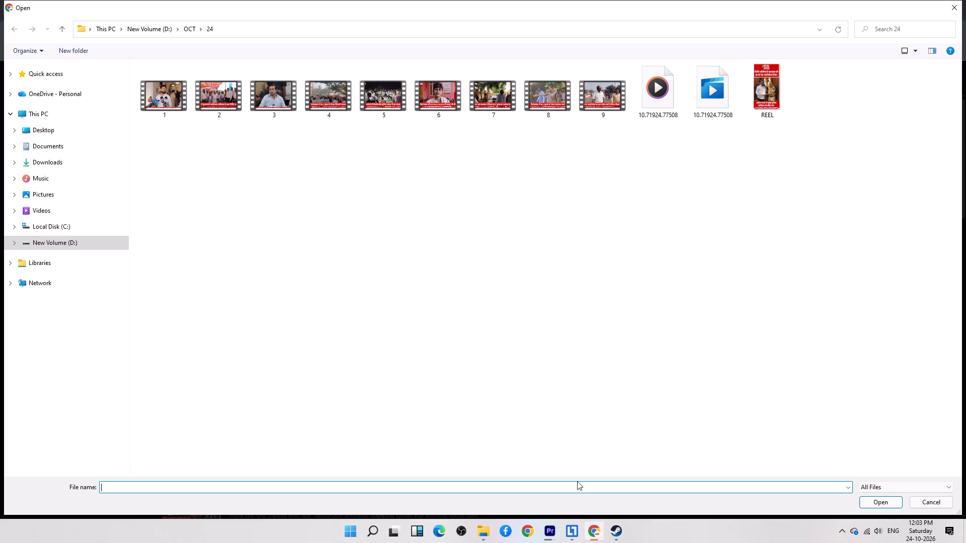
Switch to Adobe Premiere and check the encoding progress of the Text Video sequence.
left_click(548, 529)
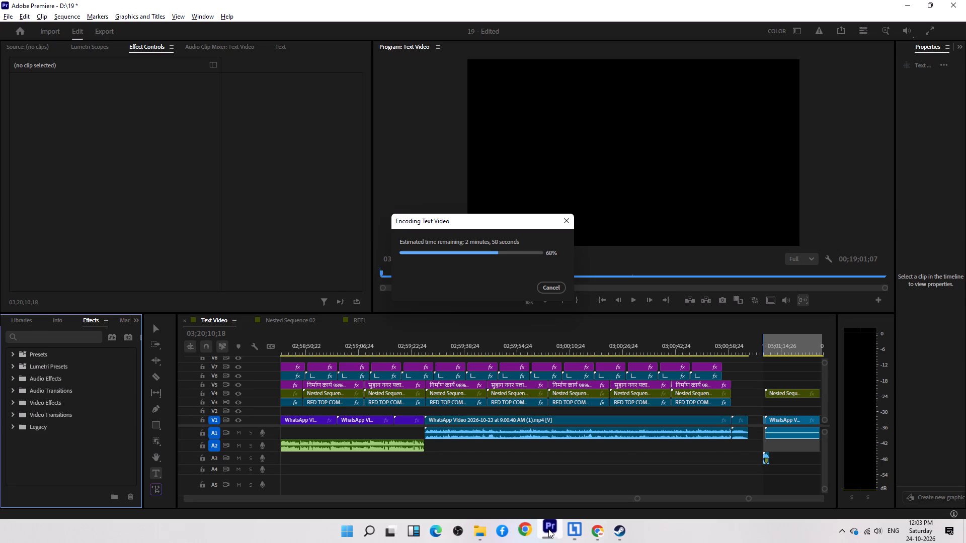
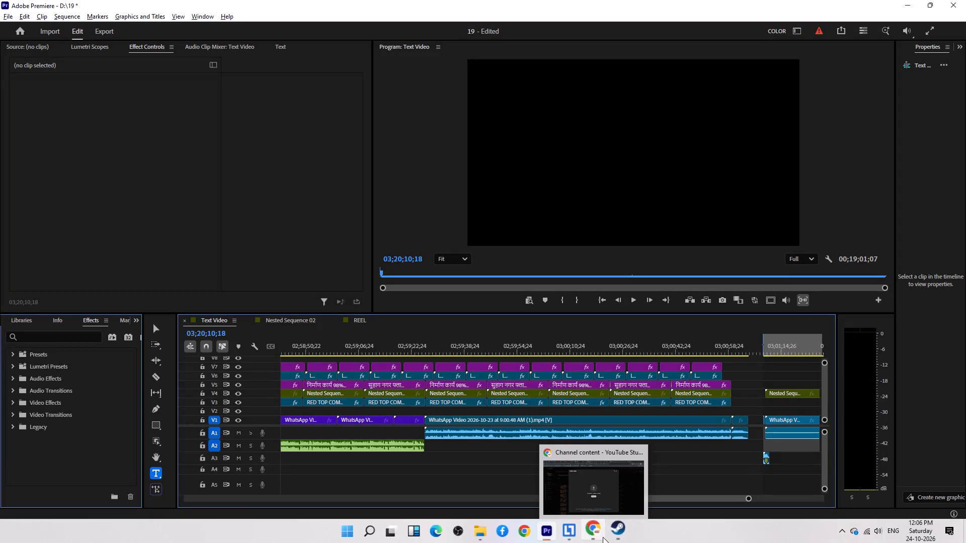
Switch back to YouTube Studio's open file chooser and select video 10 from the 24 folder for upload.
left_click(602, 537)
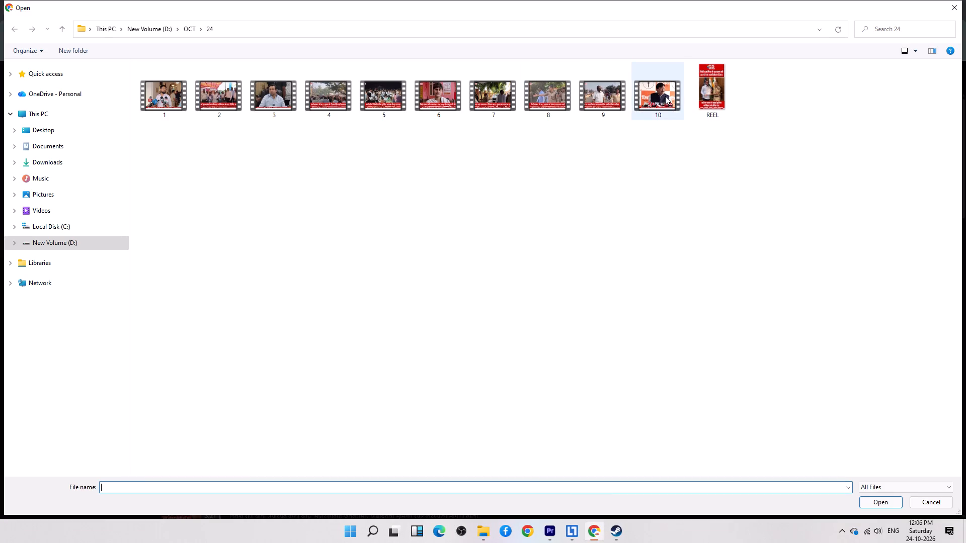
double_click(665, 96)
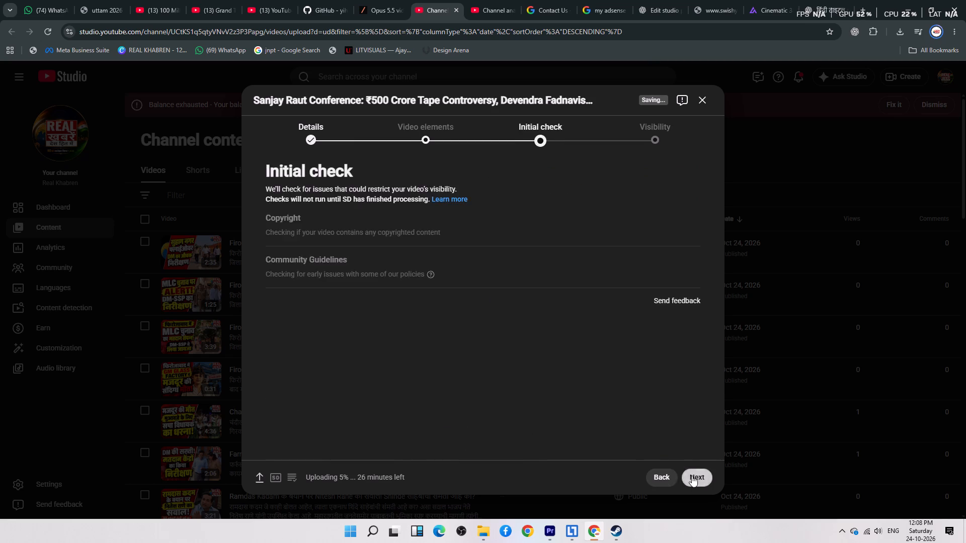
left_click(322, 304)
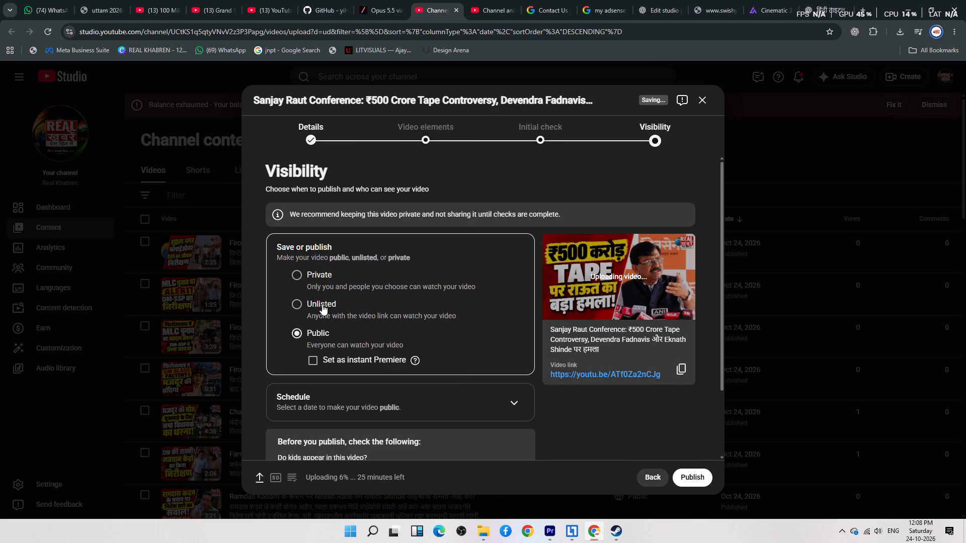
left_click(694, 481)
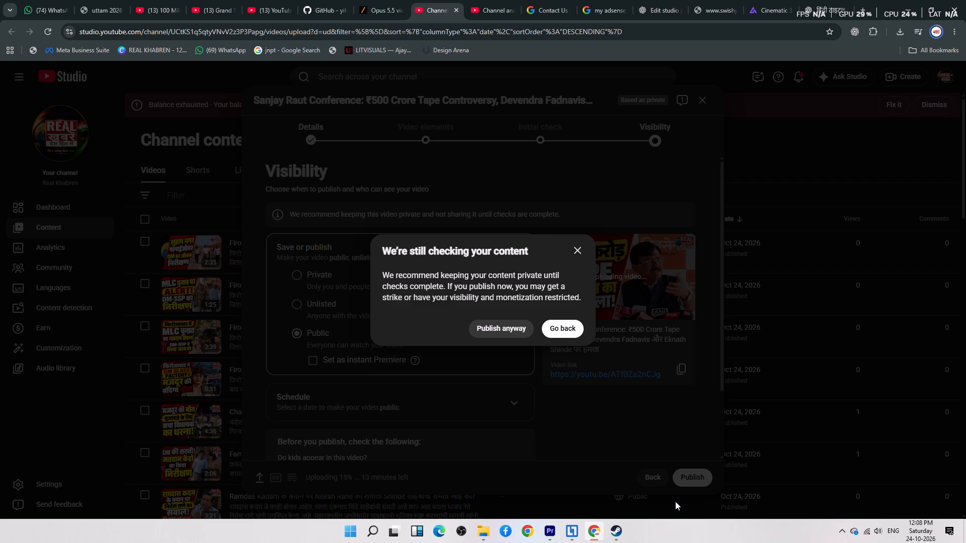
left_click(510, 332)
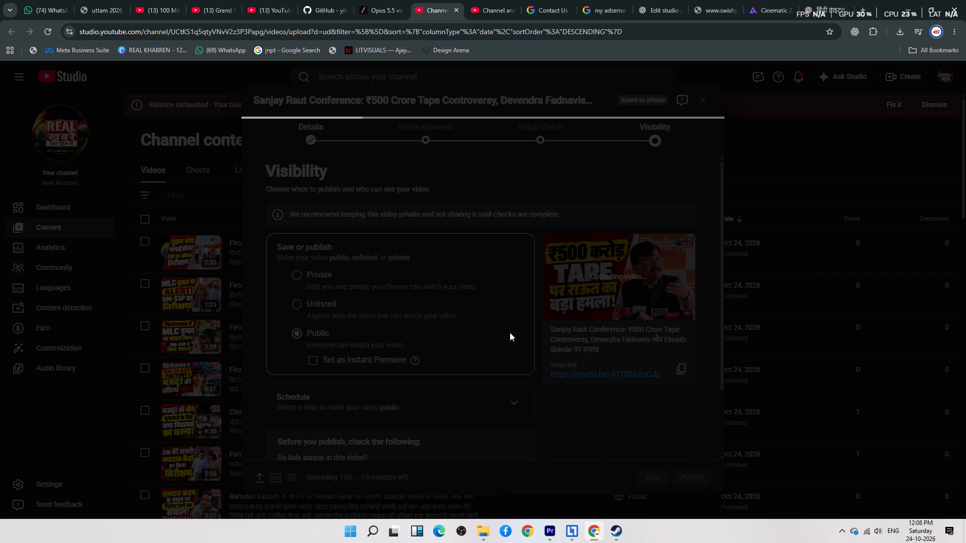
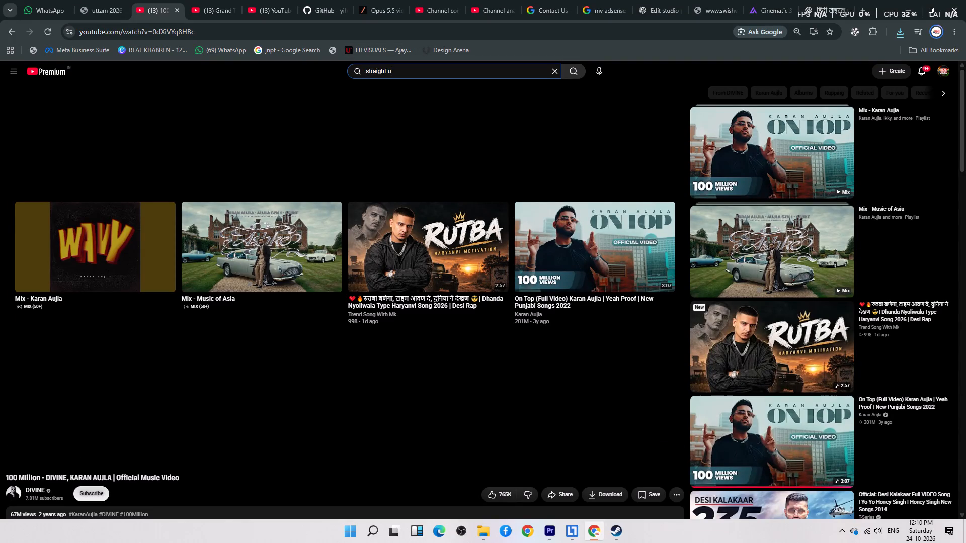
Search YouTube for the song "straight uop".
key("Return")
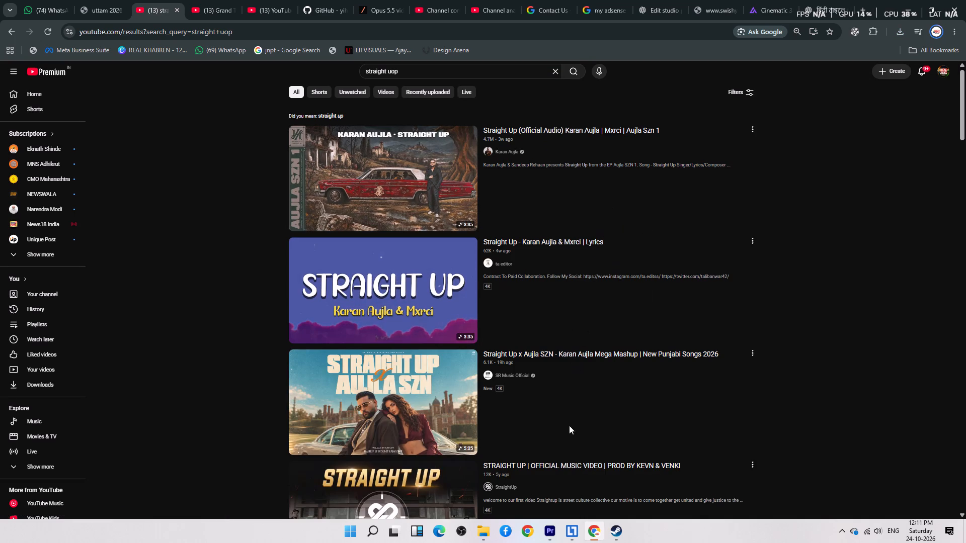
Switch to Premiere Pro to return to the news story edit.
left_click(544, 532)
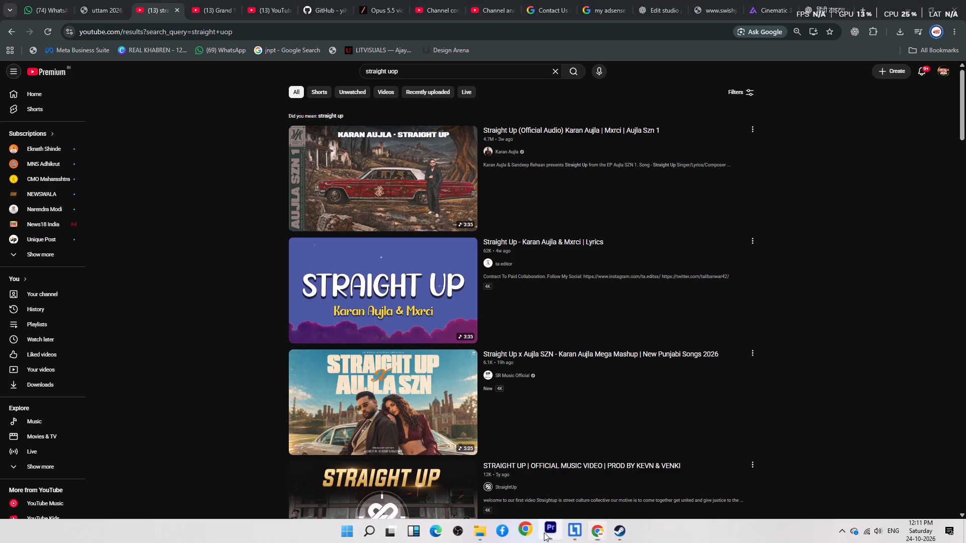
Switch to Adobe Premiere and export the Text Video sequence as a media file named 11.
left_click(226, 100)
left_click(965, 0)
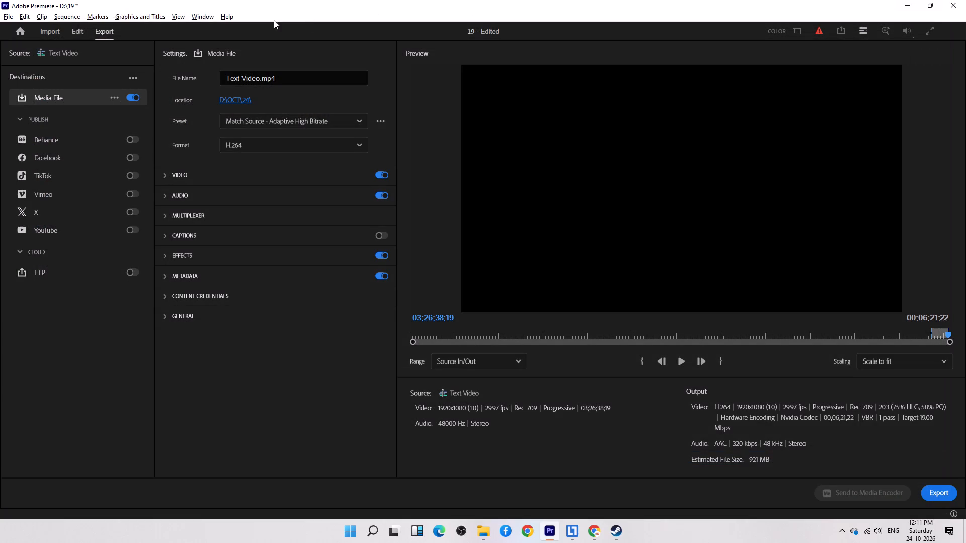
double_click(242, 73)
triple_click(242, 82)
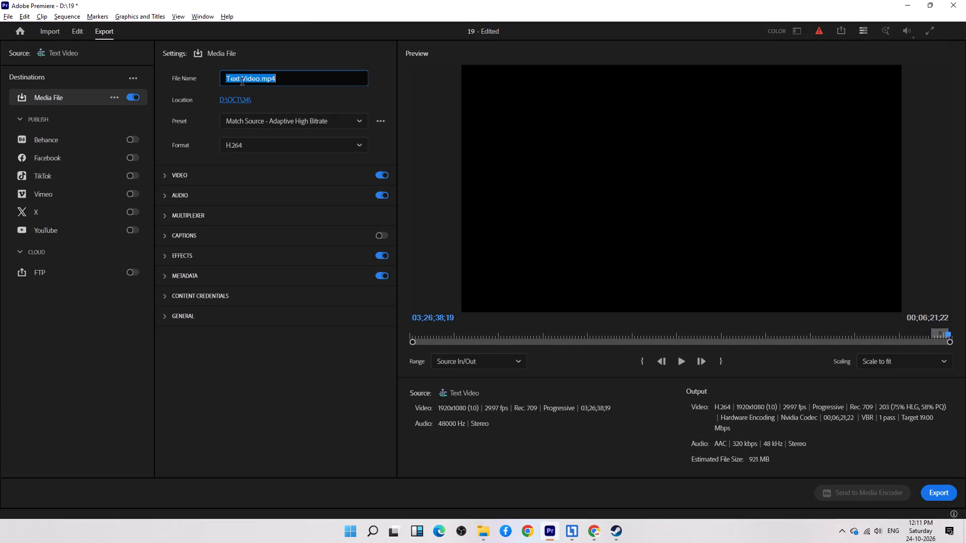
type("11")
key("Return")
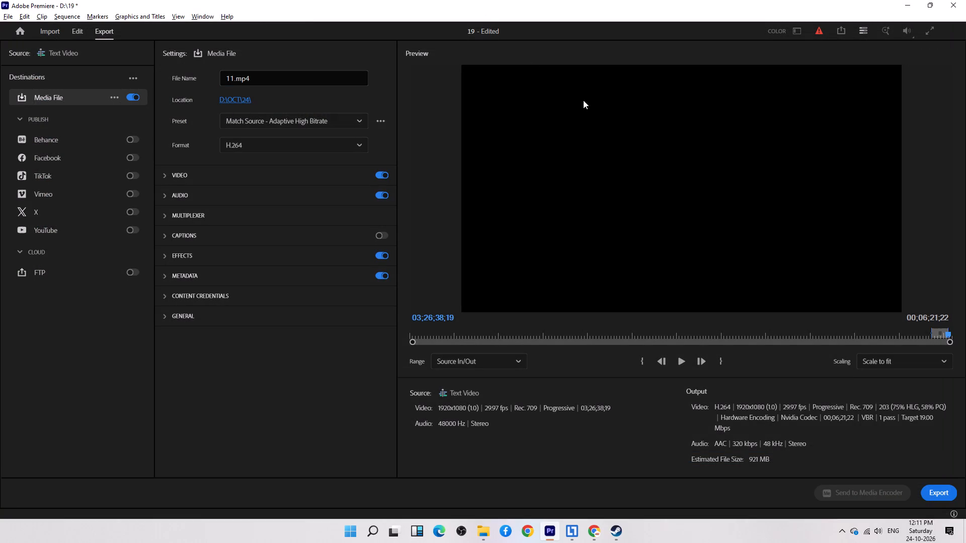
left_click(949, 498)
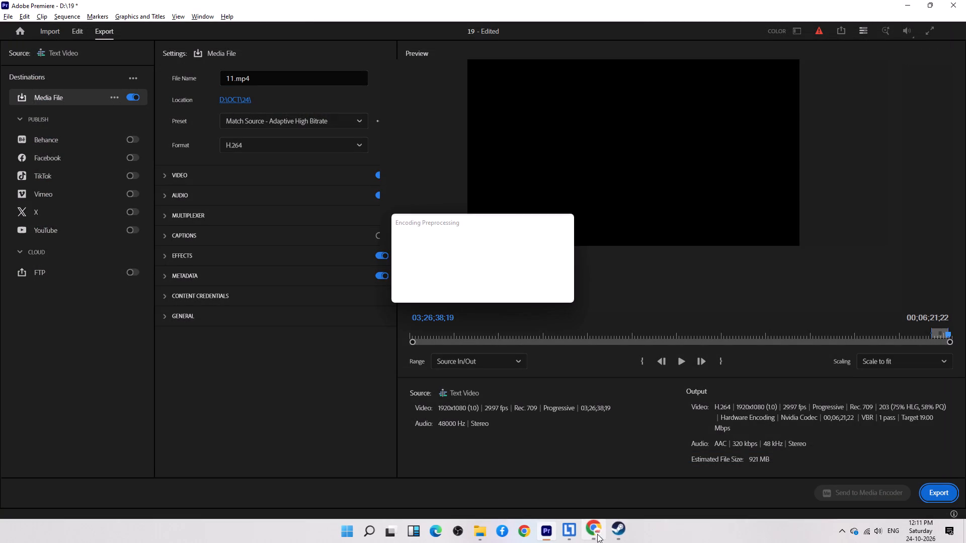
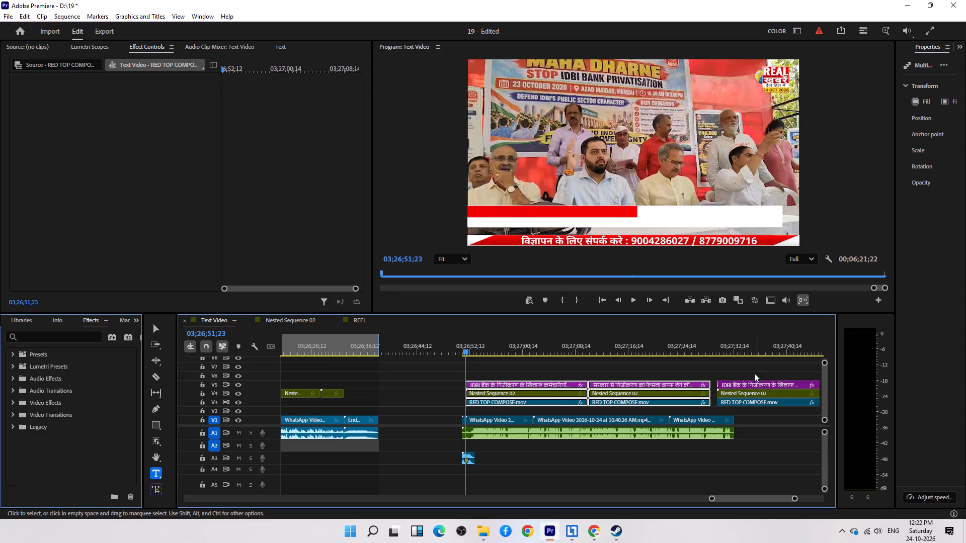
left_click_drag(753, 372, 789, 399)
left_click_drag(777, 398, 769, 396)
scroll(769, 416, "down", 13)
left_click_drag(697, 368, 735, 412)
key("Up")
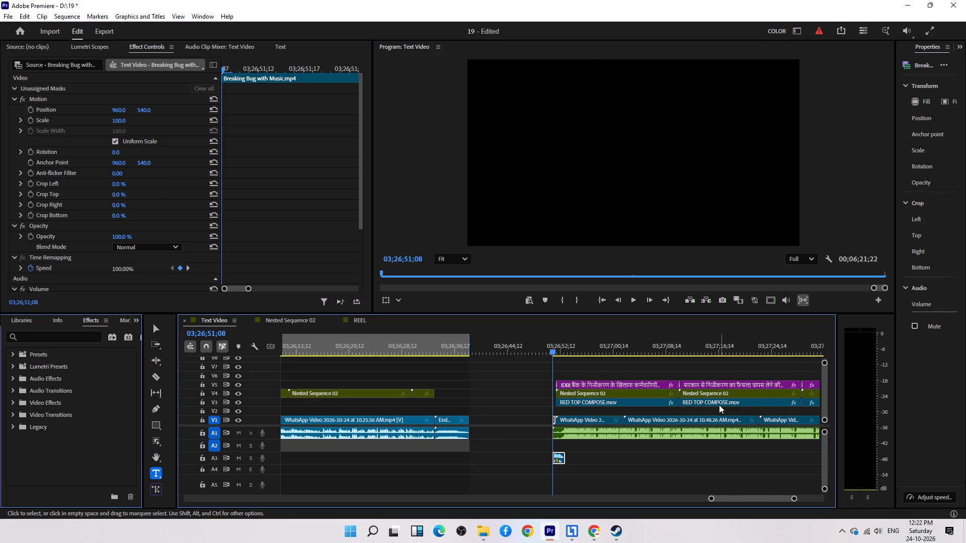
key("Up")
key("Down")
scroll(723, 399, "down", 5)
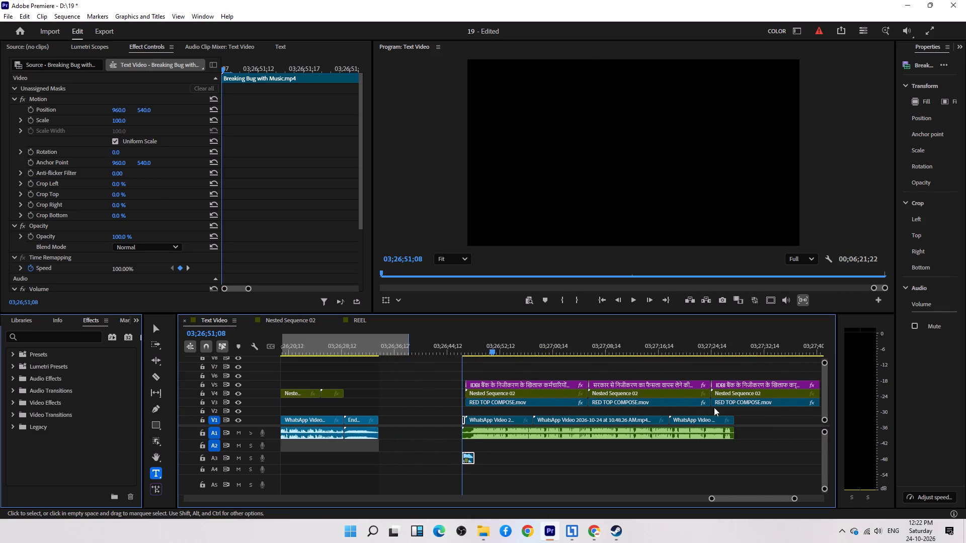
scroll(714, 407, "down", 4)
left_click_drag(800, 370, 819, 402)
key("Delete")
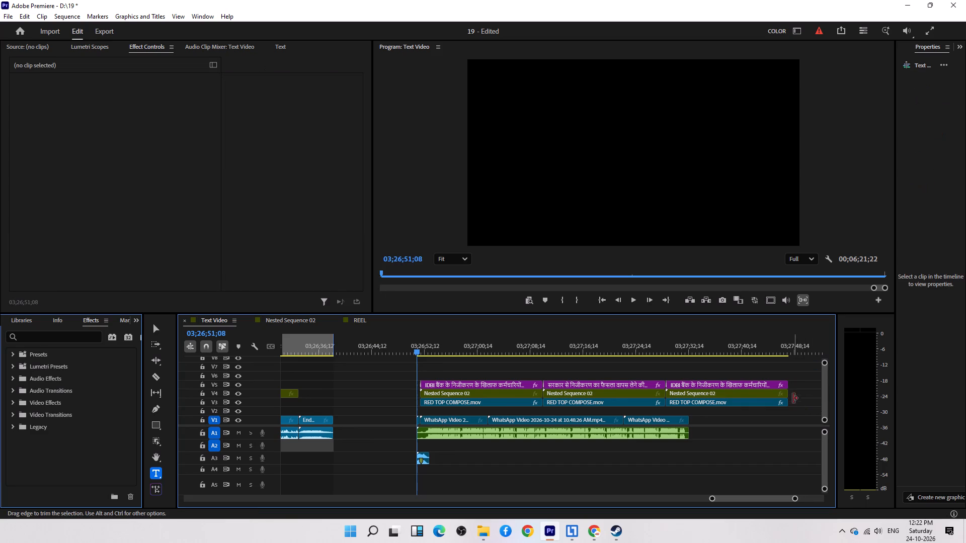
Trim the third set of headline, nested sequence and red strip clips back to the end of the IDBI footage.
left_click_drag(795, 378, 783, 409)
left_click_drag(789, 391, 697, 403)
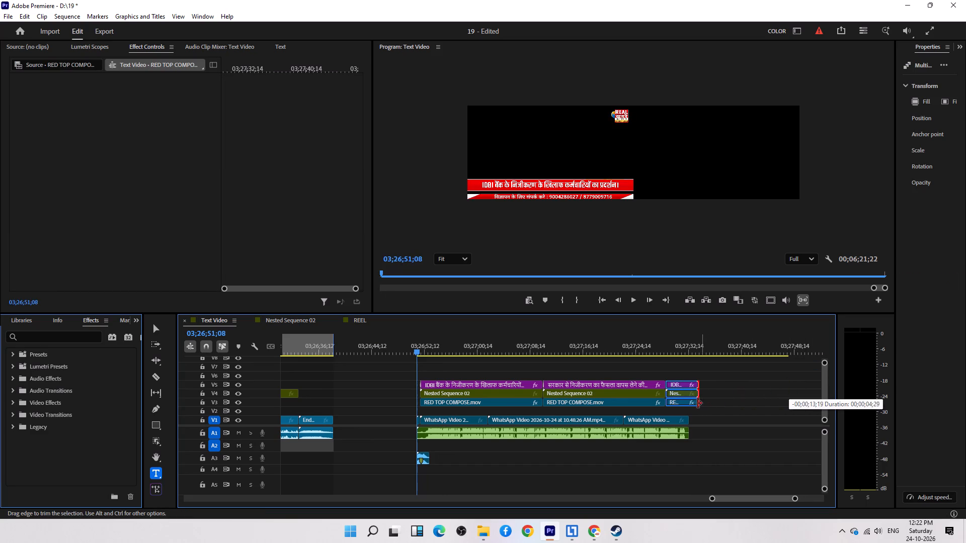
left_click_drag(697, 403, 688, 404)
scroll(361, 437, "up", 5)
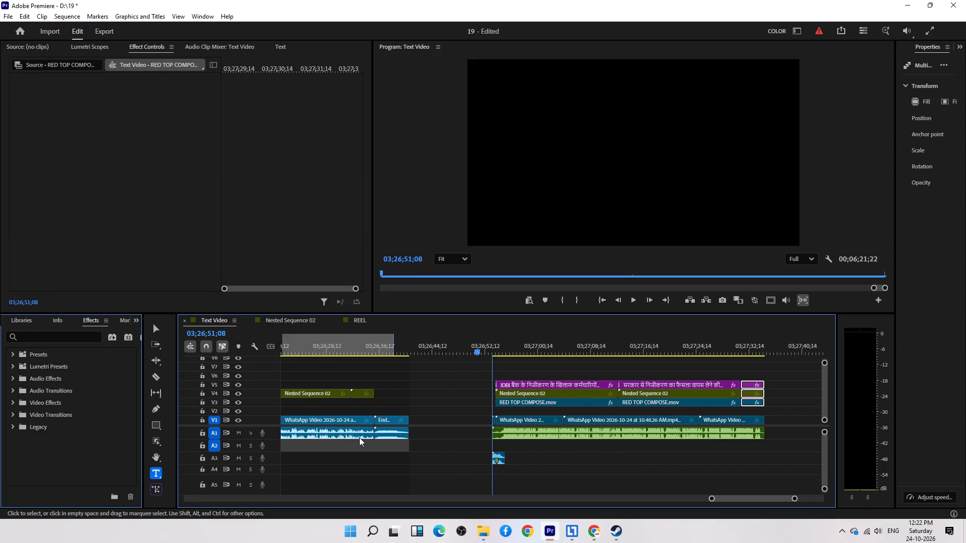
Copy the End Bumbar with Music clip from the previous segment to the end of the IDBI segment.
left_click_drag(436, 391, 403, 440)
key("ctrl+c")
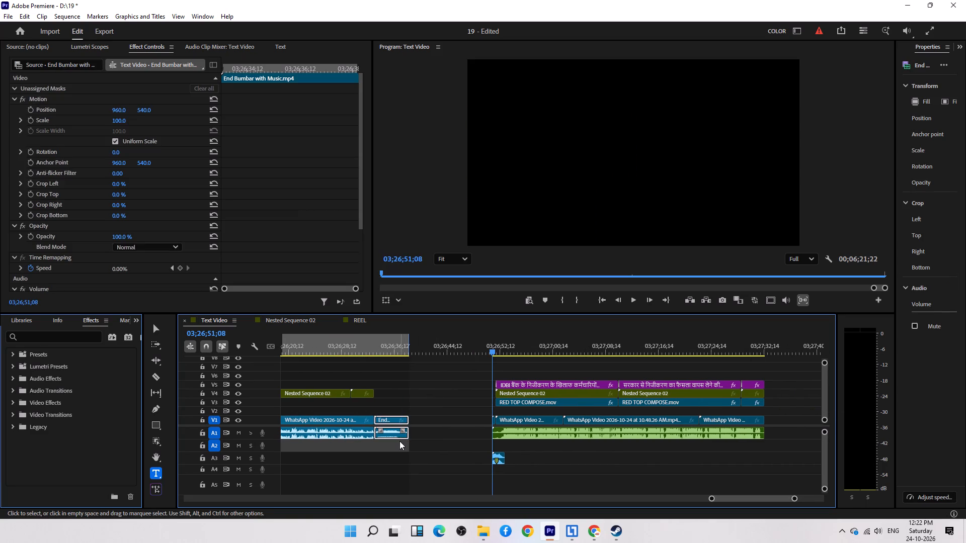
key("End")
key("ctrl+v")
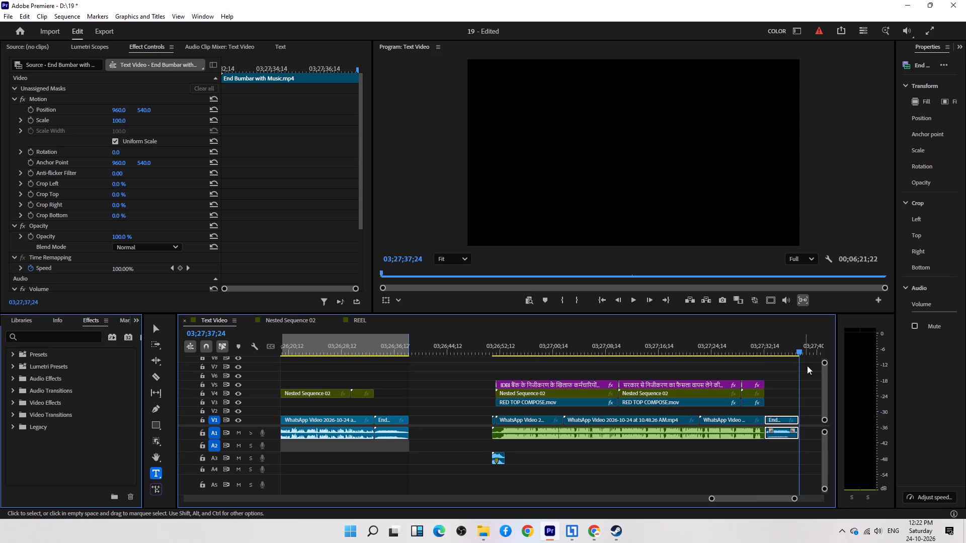
Mark the In/Out range around all clips of the IDBI segment, from the Breaking Bug clip through the end bumper.
left_click_drag(809, 366, 475, 475)
key("slash")
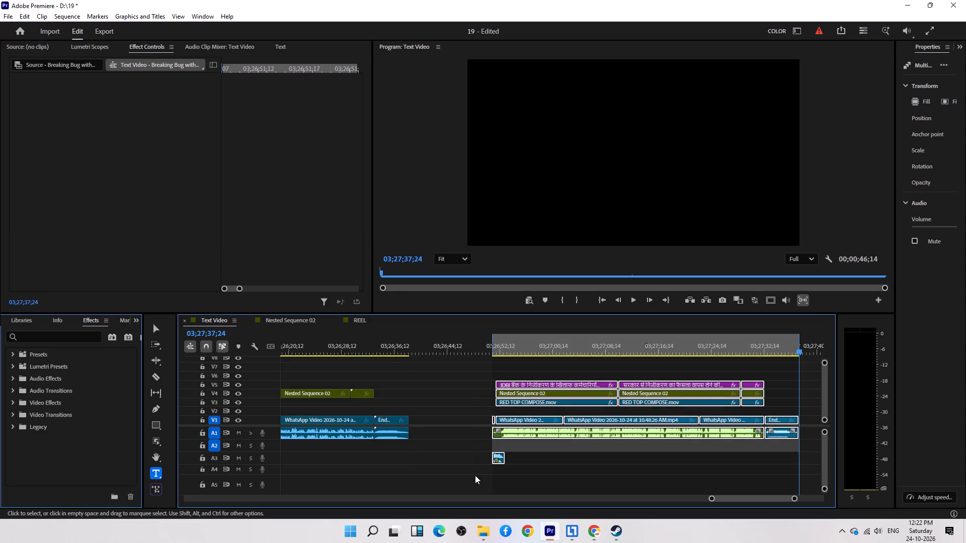
Export the marked IDBI segment as 12 to the D:\OCT\24 folder.
key("ctrl+m")
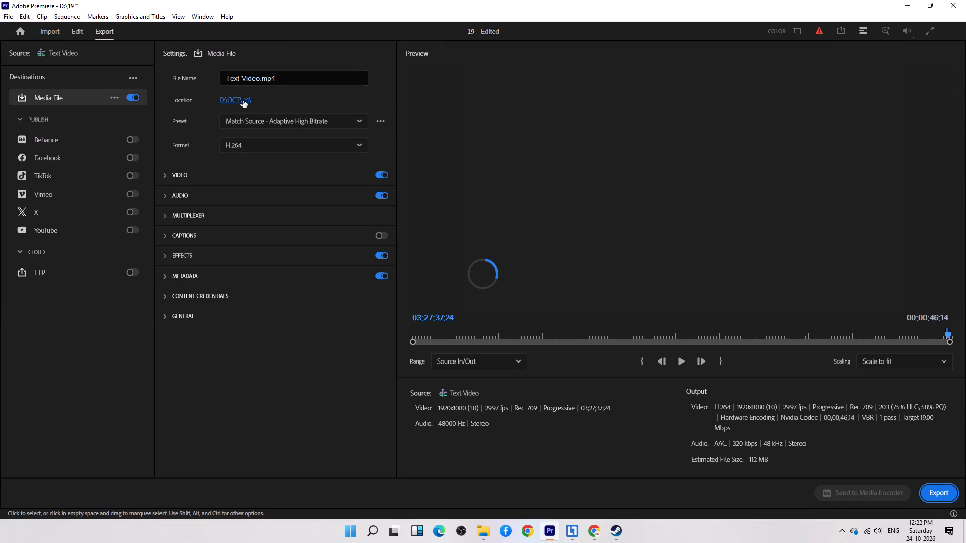
left_click(242, 100)
left_click(965, 0)
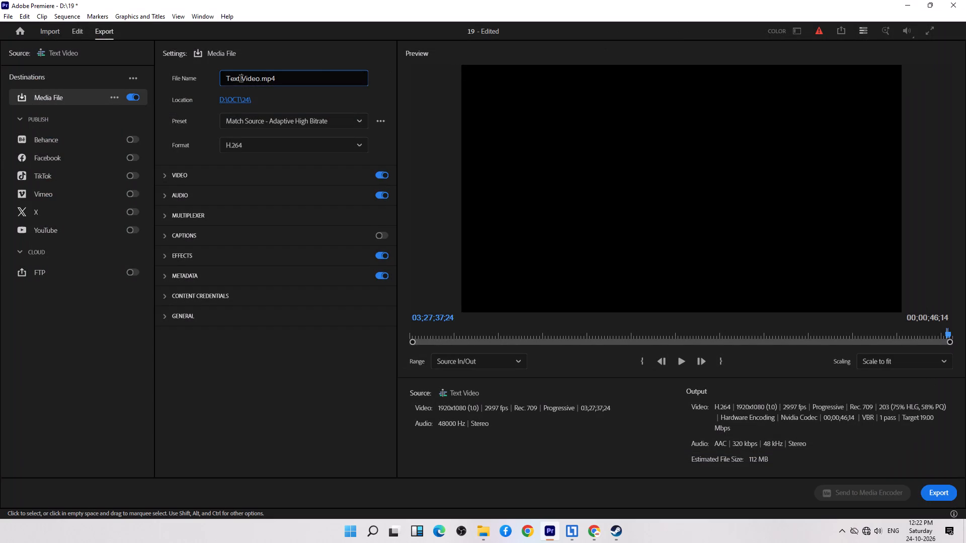
triple_click(241, 79)
type("12")
key("Return")
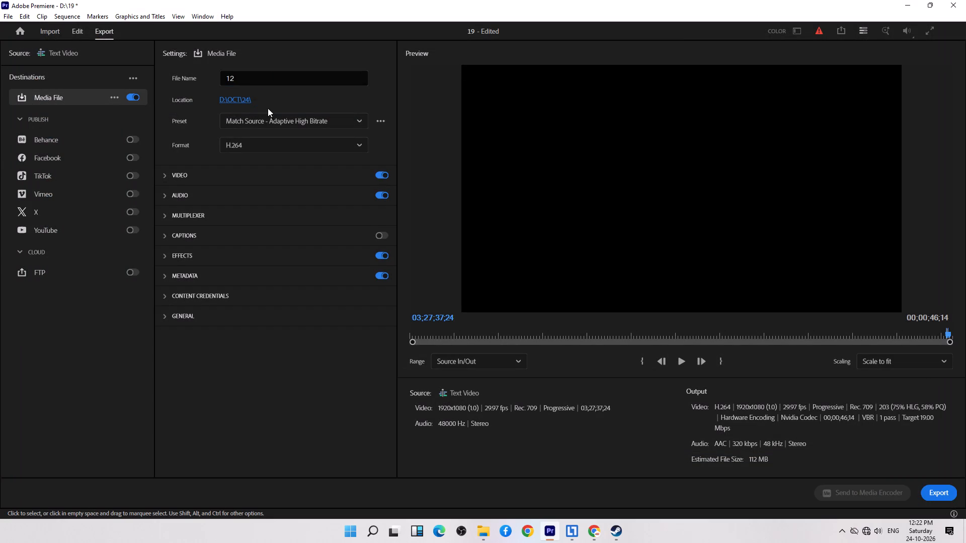
left_click(939, 493)
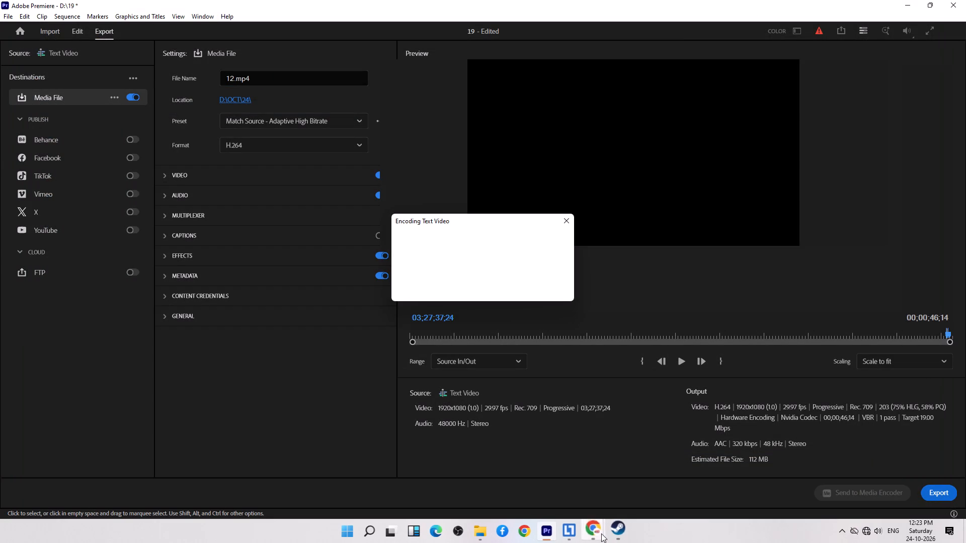
Switch to the Chrome window while the video exports.
left_click(601, 533)
left_click(559, 486)
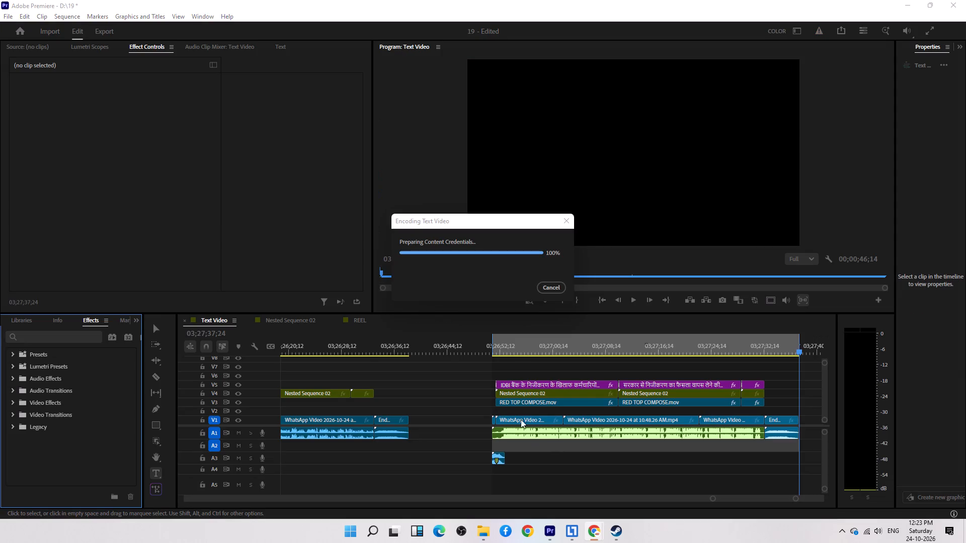
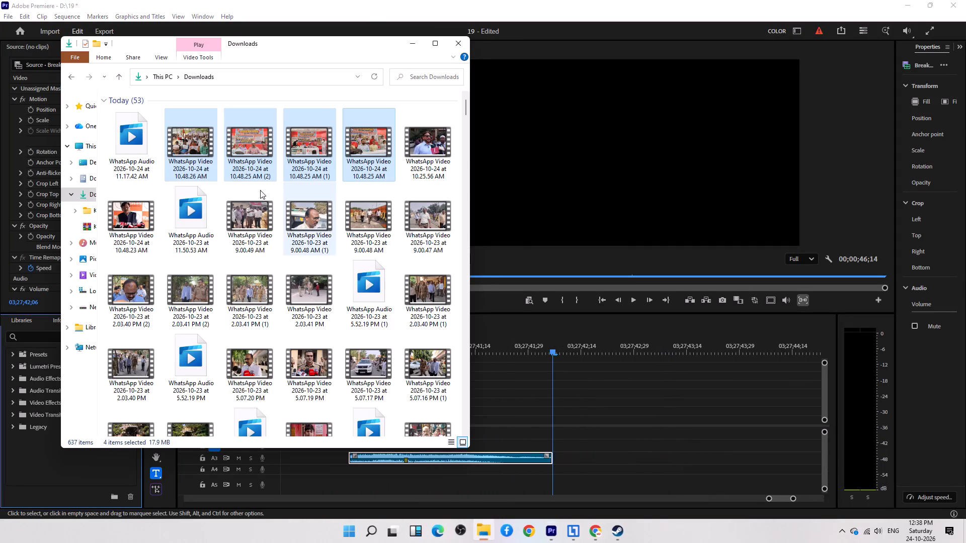
Add WhatsApp Video 2026-10-24 at 10.28.18 AM from Downloads to V1, directly after the last Breaking Bug clip.
left_click(80, 195)
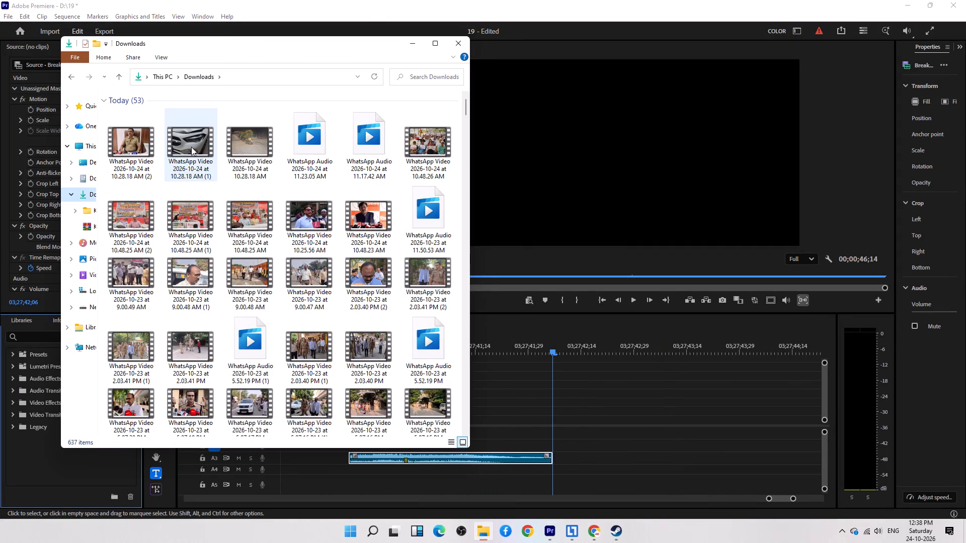
left_click_drag(252, 141, 505, 419)
left_click(556, 381)
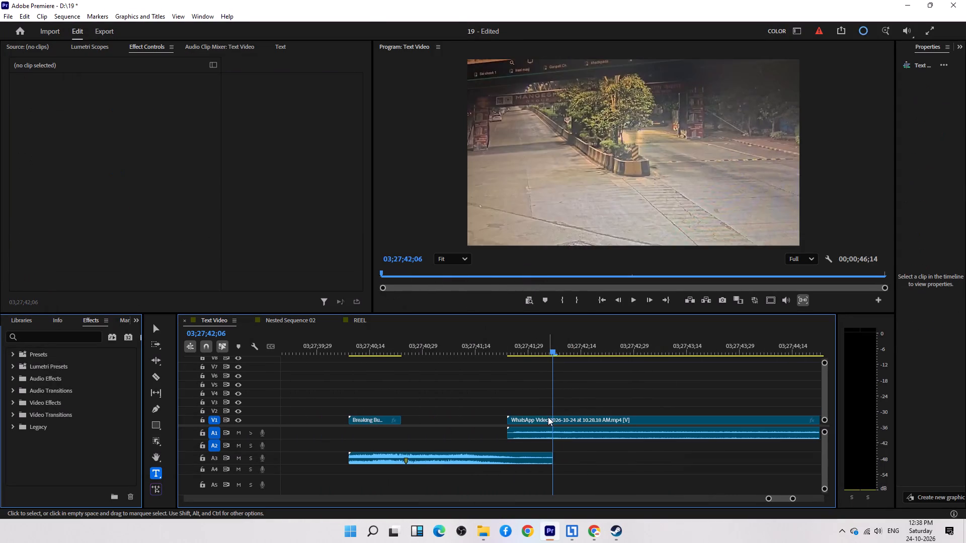
left_click_drag(547, 417, 445, 420)
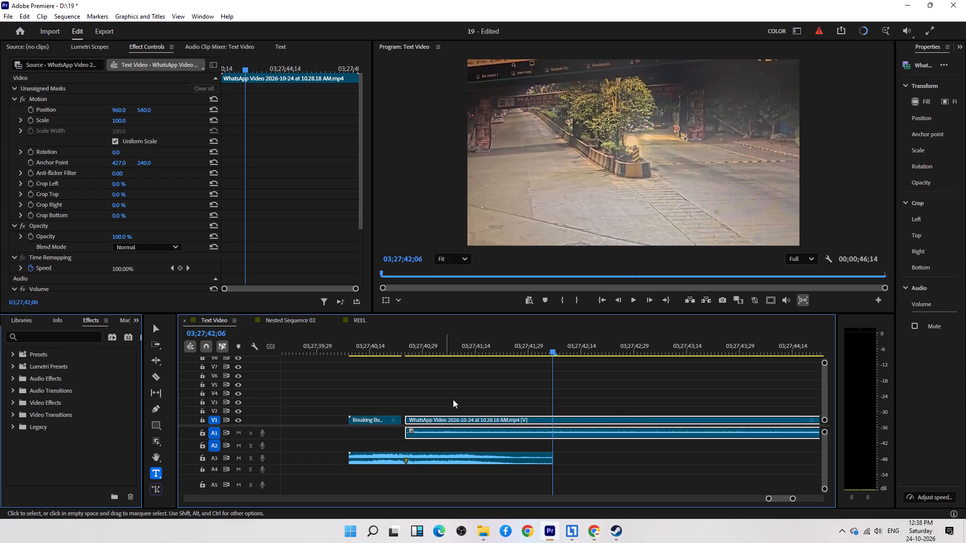
Scrub through the newly added 10.28.18 AM road clip to examine its footage.
scroll(462, 389, "down", 3)
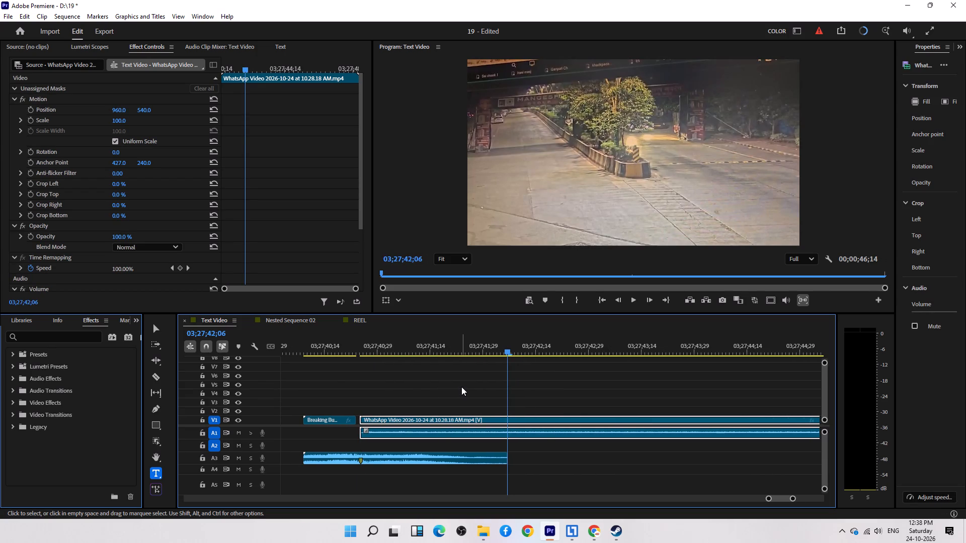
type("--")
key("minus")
left_click_drag(556, 350, 579, 351)
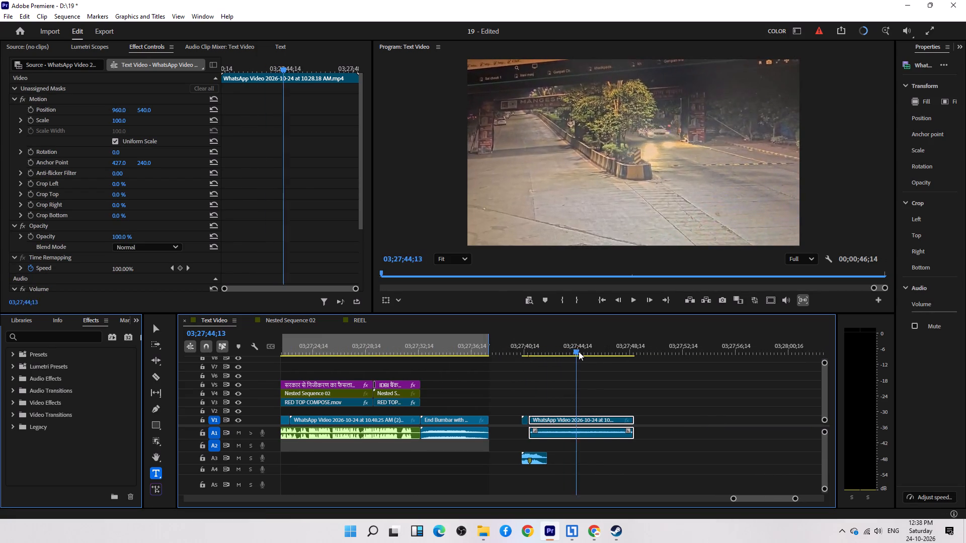
left_click_drag(579, 351, 612, 372)
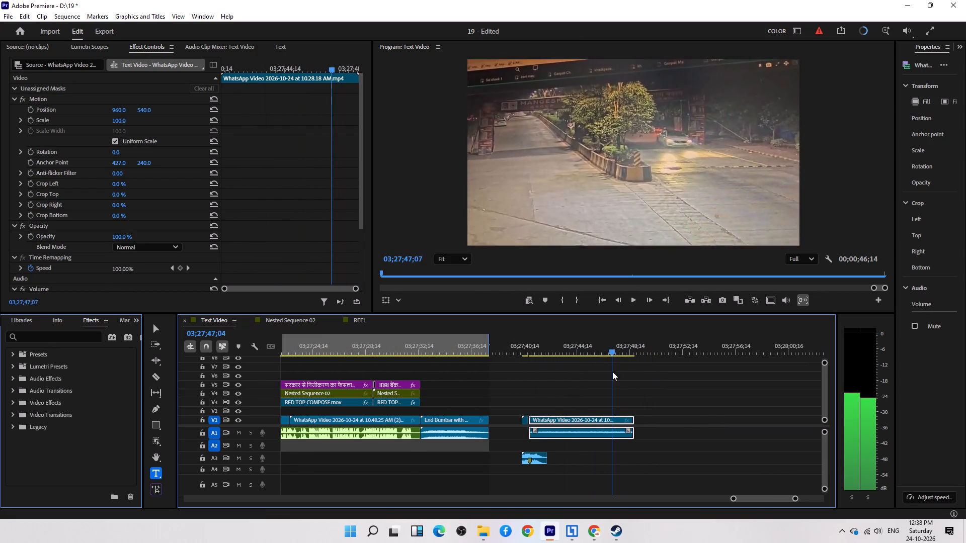
left_click_drag(612, 372, 563, 386)
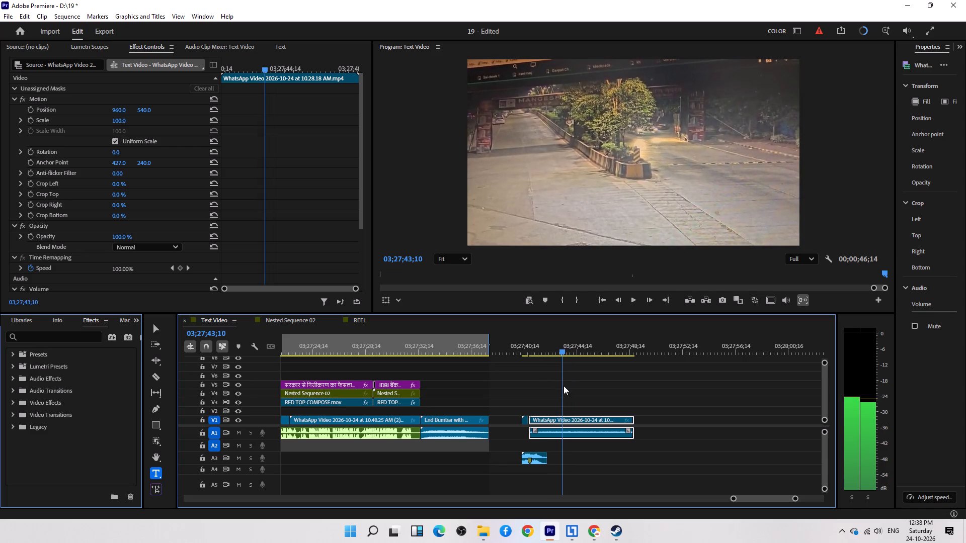
left_click_drag(563, 386, 538, 371)
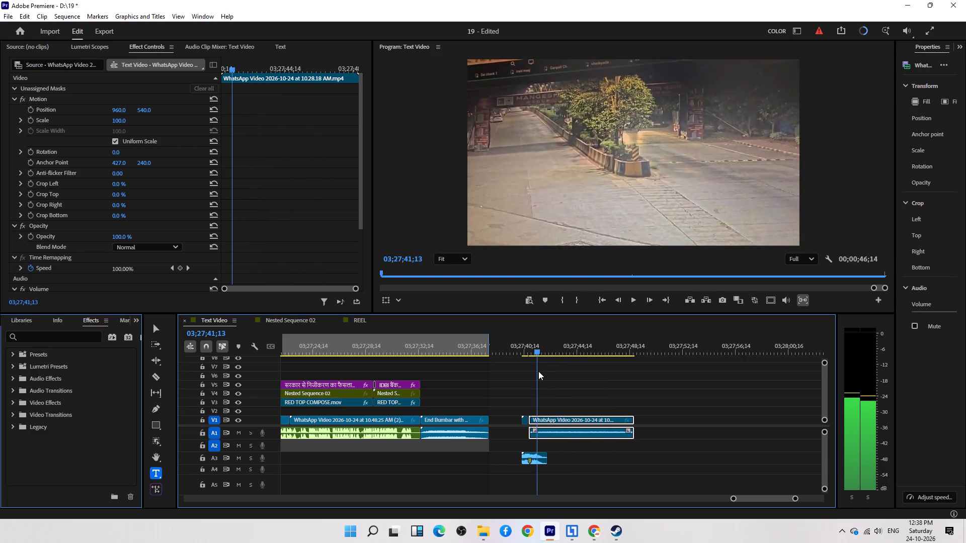
left_click_drag(538, 371, 544, 372)
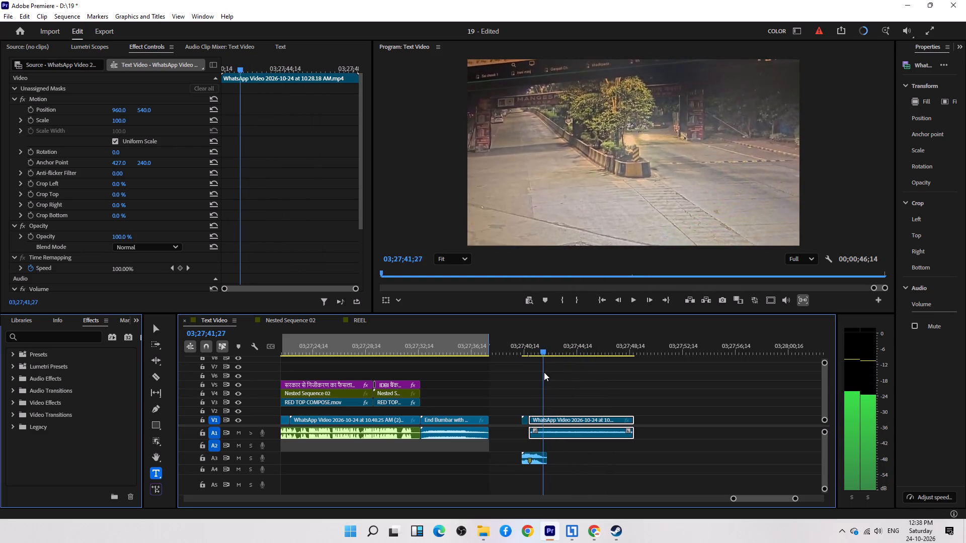
left_click_drag(544, 372, 542, 372)
left_click(572, 419)
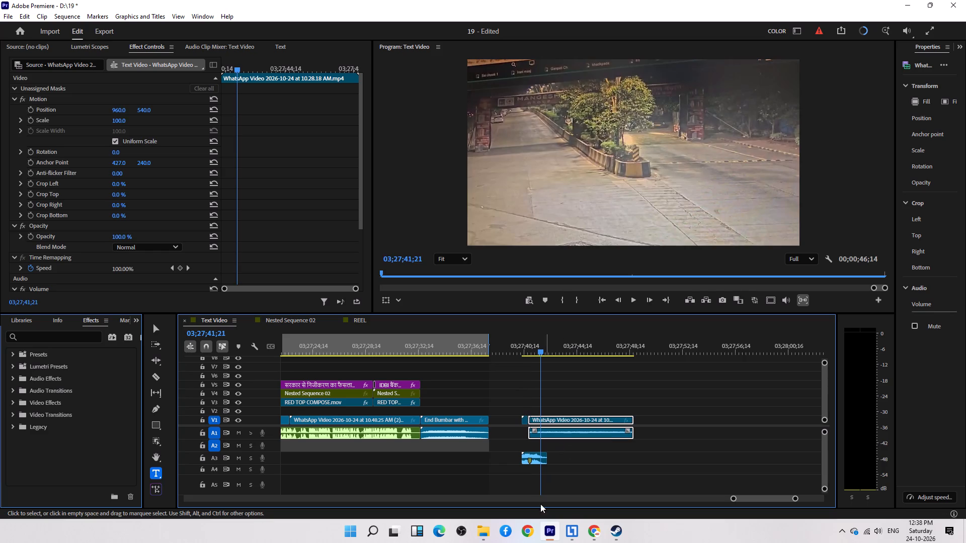
Add WhatsApp Audio 2026-10-24 at 11.23.05 AM from Downloads to A2, aligned with the start of the 10.28.18 AM video.
left_click(484, 527)
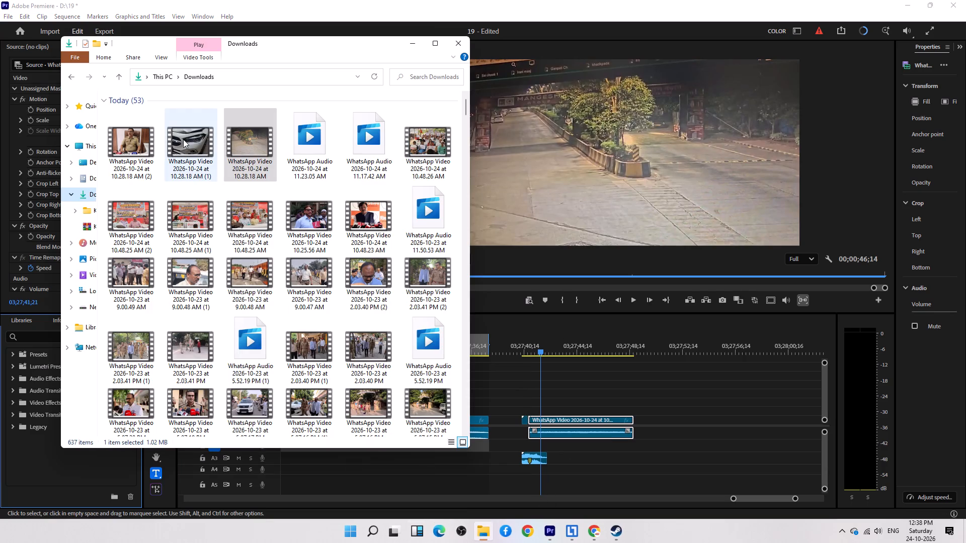
left_click_drag(316, 148, 523, 444)
left_click_drag(523, 448, 540, 456)
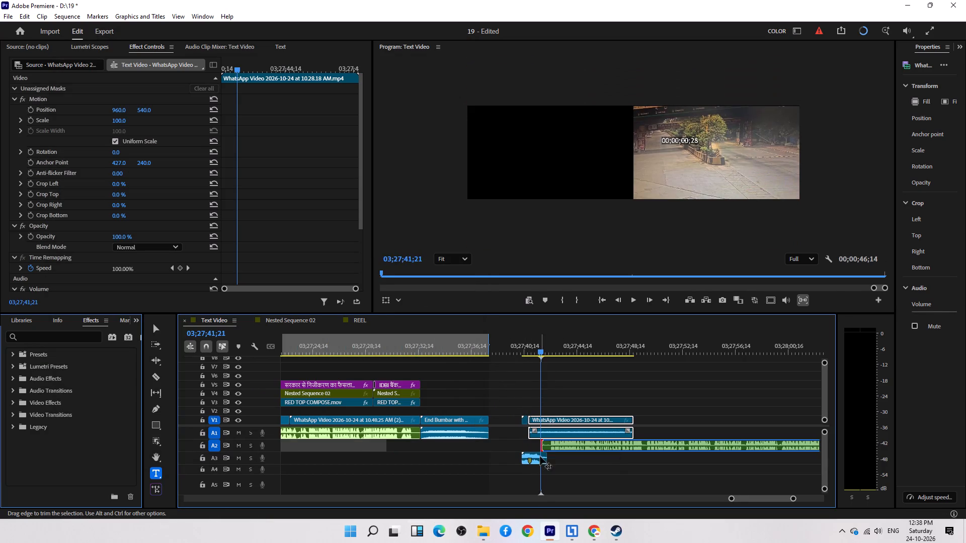
left_click_drag(551, 446, 539, 446)
Add WhatsApp Video 2026-10-24 at 10.28.18 AM (1) from Downloads to V1, butted against the end of the first road clip.
scroll(539, 446, "down", 16)
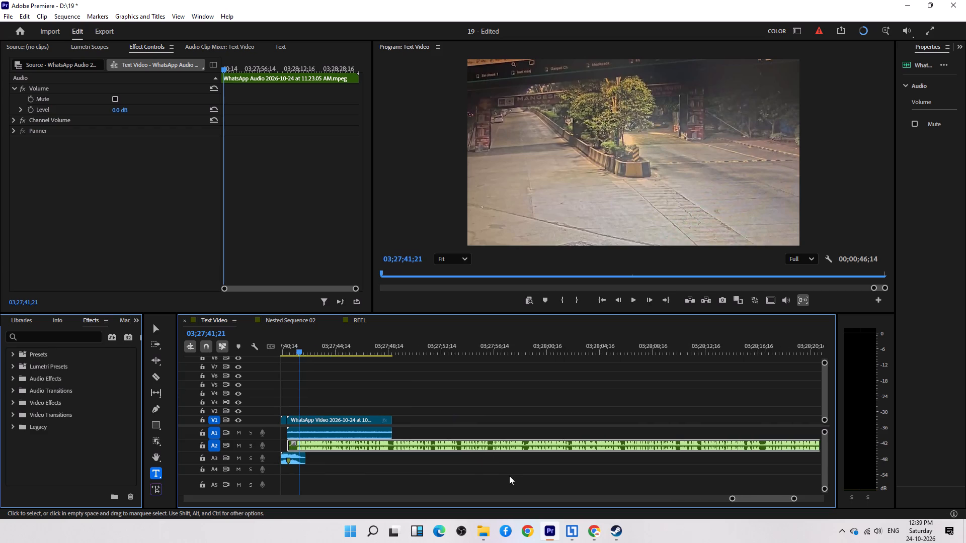
scroll(507, 478, "down", 6)
left_click(493, 529)
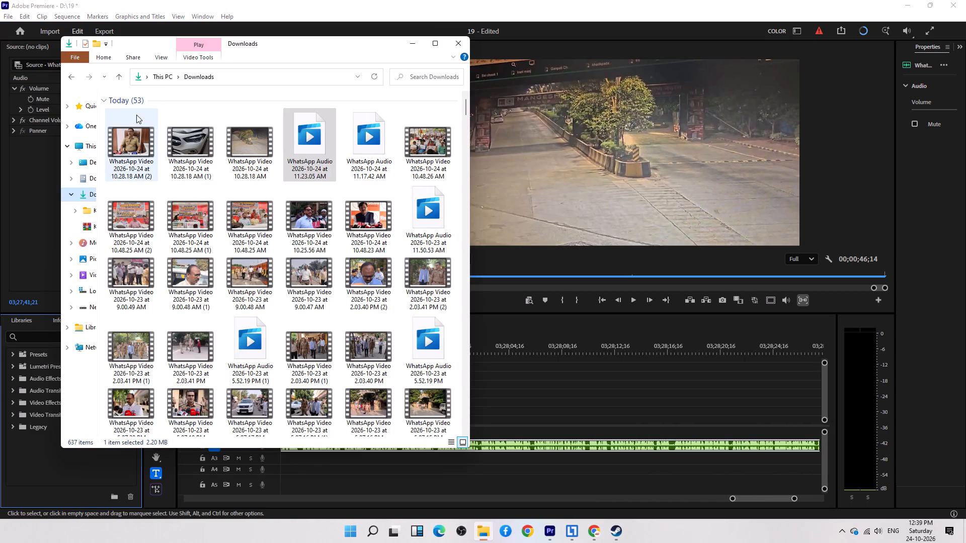
left_click_drag(181, 142, 535, 420)
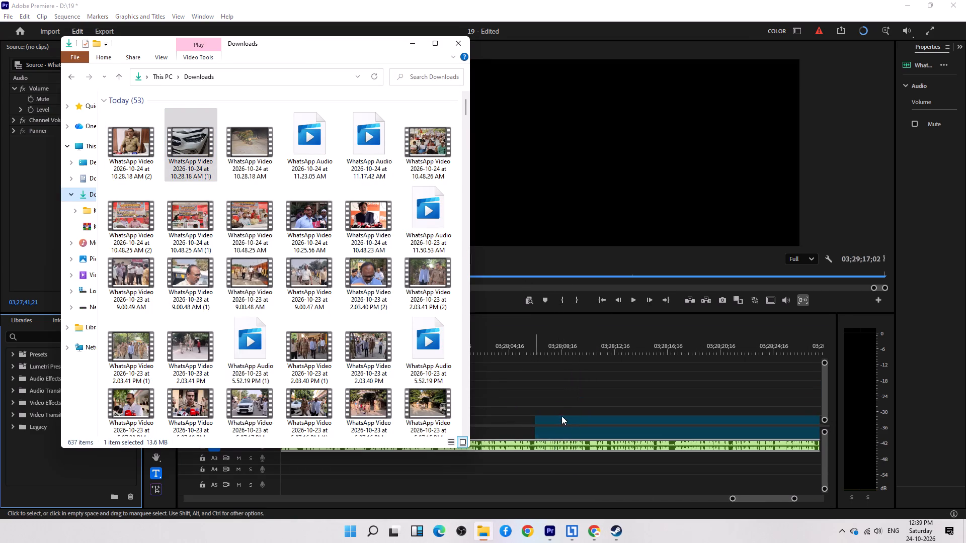
left_click_drag(563, 422, 537, 417)
left_click_drag(551, 417, 378, 414)
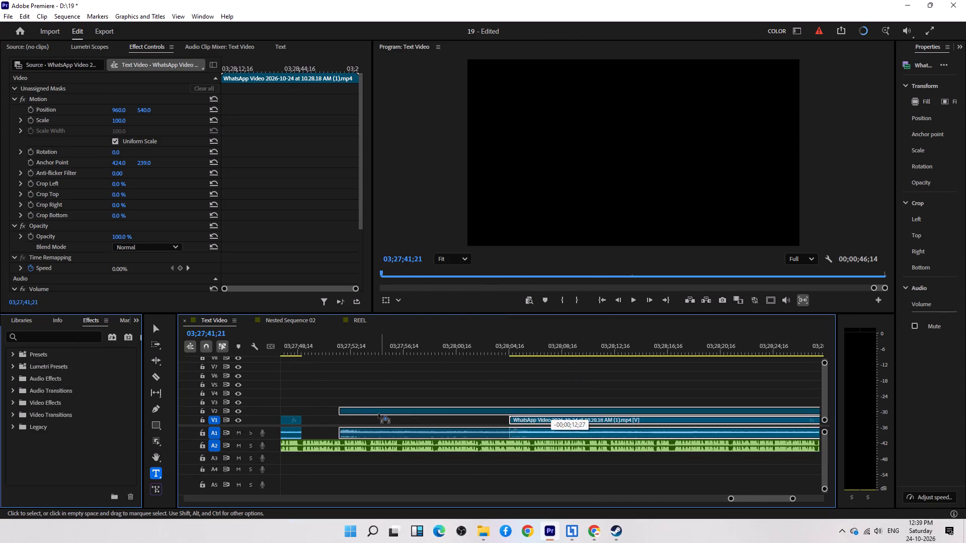
left_click_drag(378, 414, 344, 422)
Move the 11.23.05 AM voice-over from A2 up to A1, overwriting the sound of the WhatsApp videos.
left_click_drag(381, 443, 382, 429)
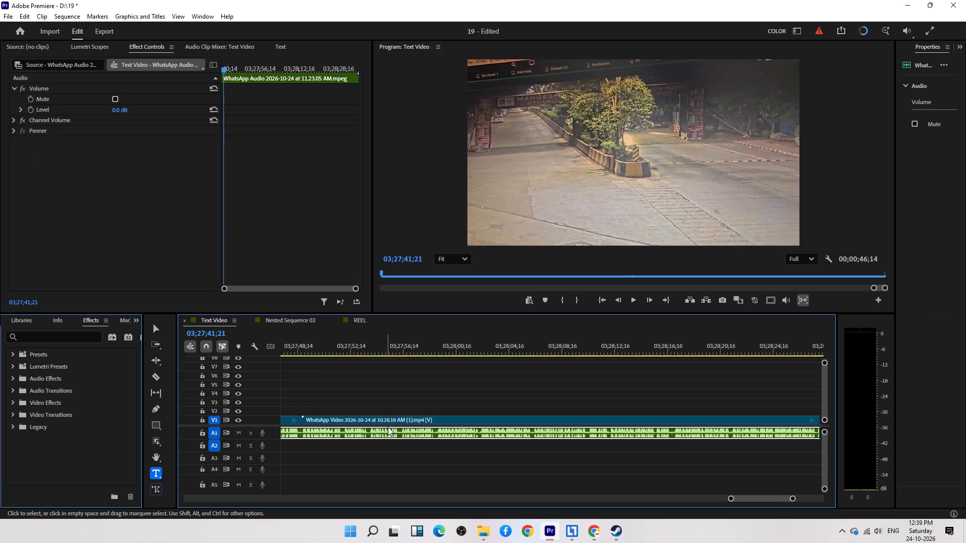
Trim the end of the 10.28.18 AM (1) video back to the end of the voice-over.
scroll(389, 427, "down", 20)
scroll(389, 427, "down", 17)
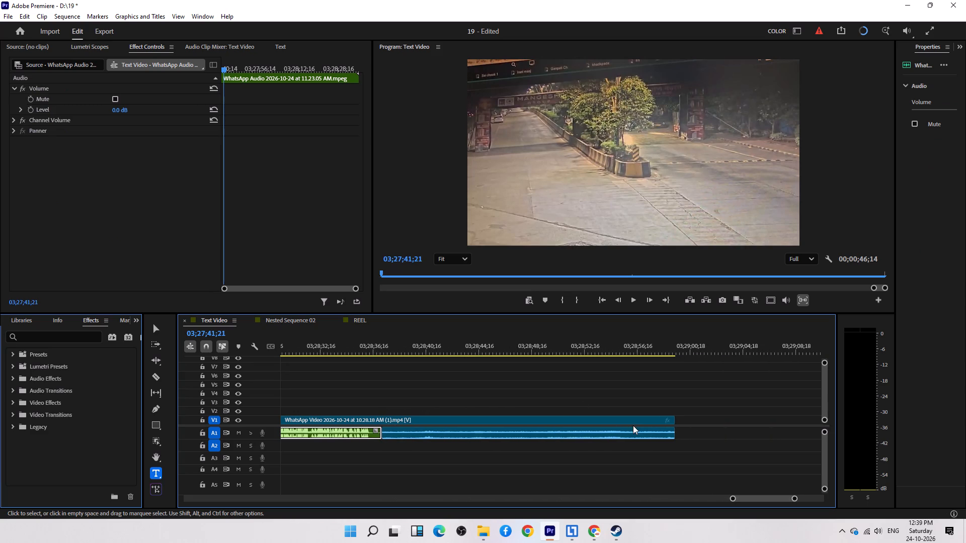
left_click_drag(681, 419, 375, 420)
Place WhatsApp Video 2026-10-24 at 10.28.18 AM (2) from Downloads on V1 right after the trimmed 10.28.18 AM (1) clip.
left_click(459, 395)
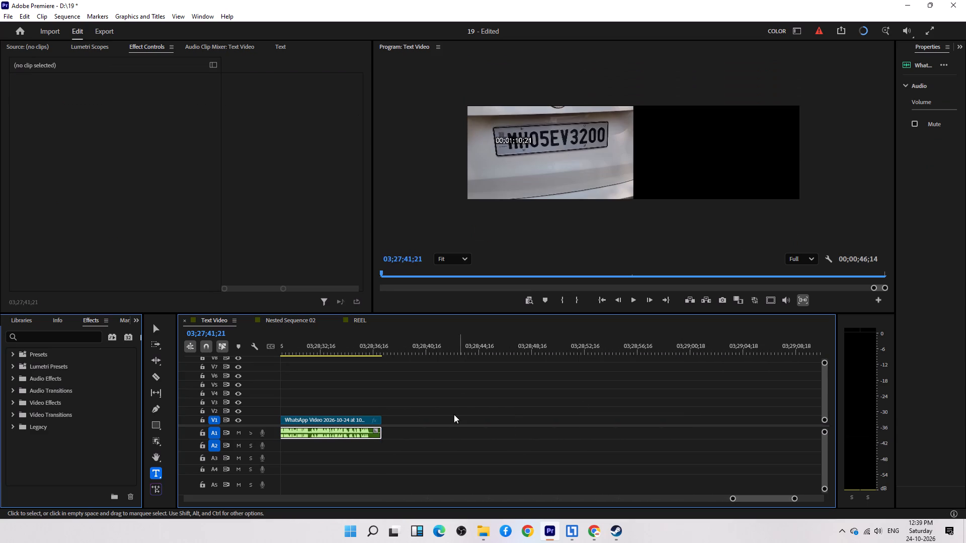
key("Down")
key("Down")
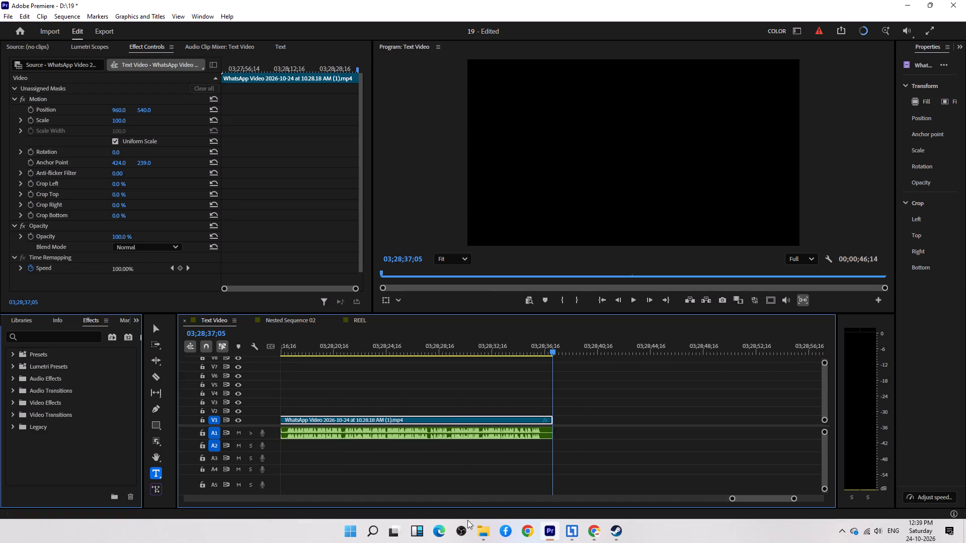
left_click(487, 528)
left_click_drag(128, 143, 642, 412)
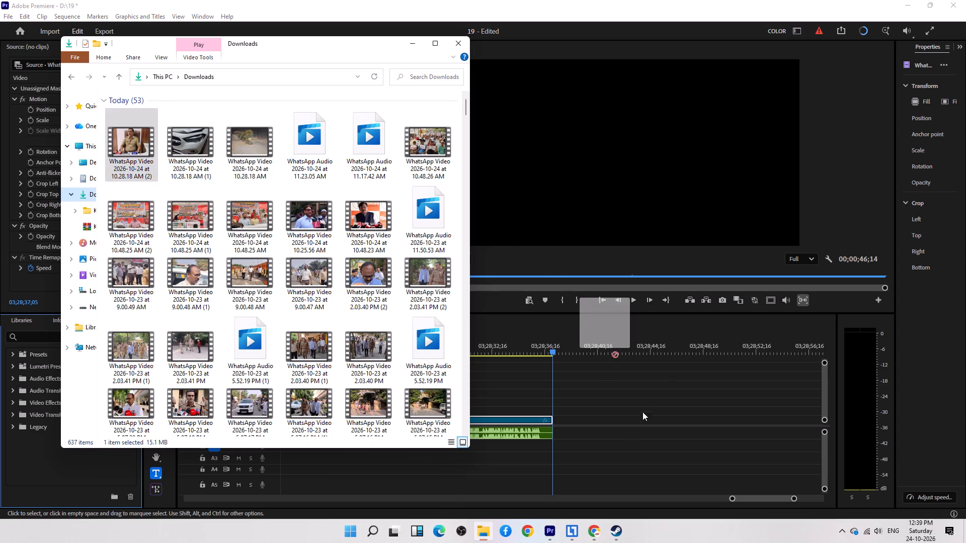
left_click_drag(642, 412, 558, 427)
Set the playhead to the new story's first video and select the IDBI segment's title, Nested Sequence 02 and RED TOP COMPOSE clips on V3 to V5.
left_click(629, 384)
key("Up")
key("Up")
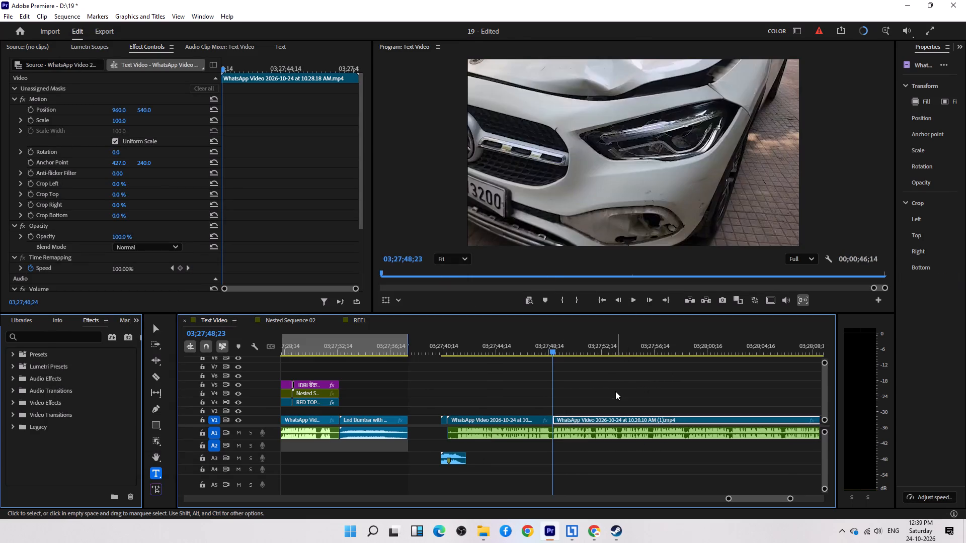
scroll(474, 406, "up", 20)
scroll(474, 406, "up", 10)
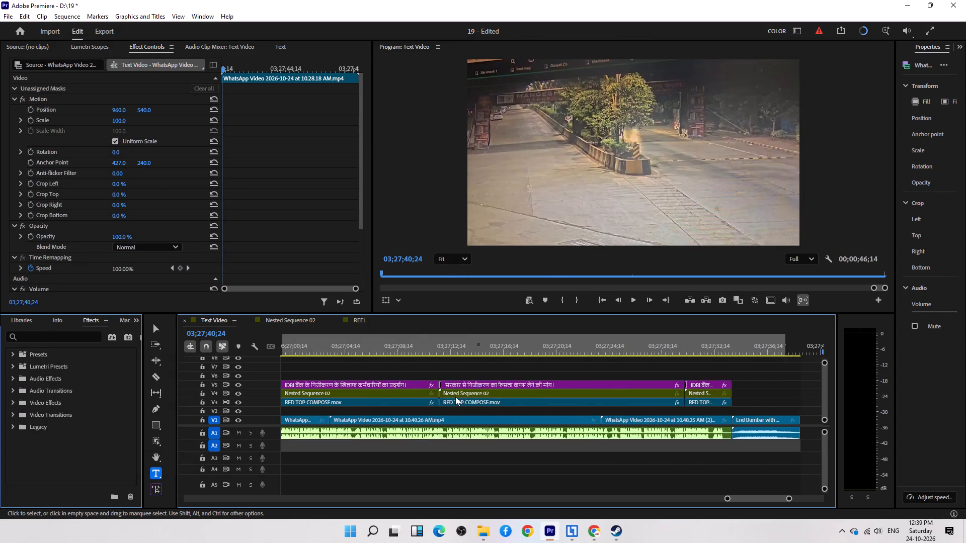
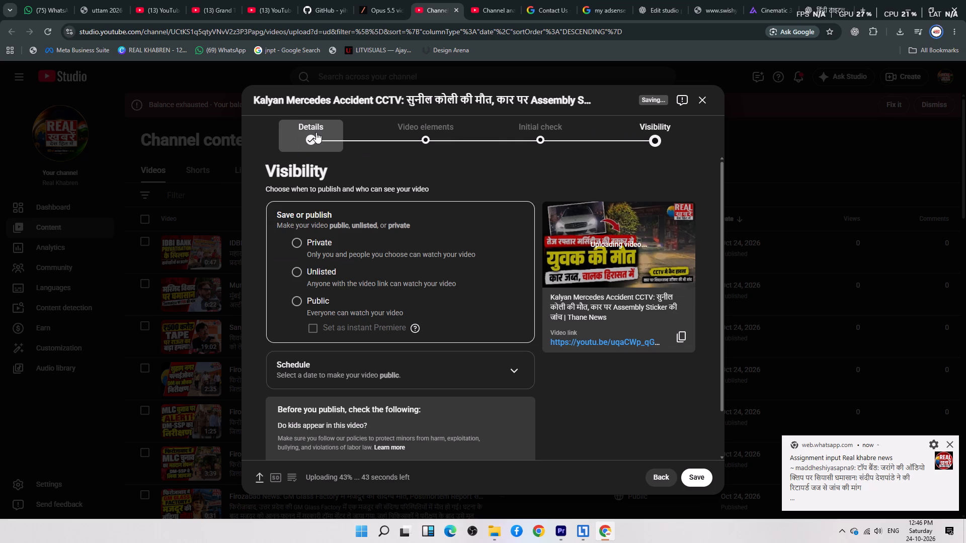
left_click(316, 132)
Show the additional video details and add the copied Kalyan accident keywords to the existing tags.
scroll(425, 312, "down", 20)
scroll(425, 312, "down", 1)
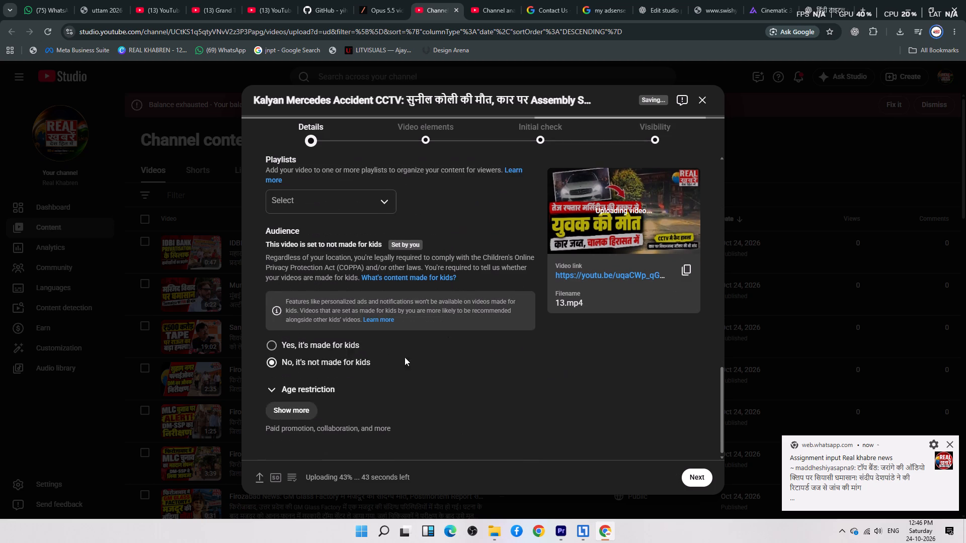
scroll(338, 386, "down", 2)
left_click(296, 405)
scroll(453, 337, "down", 11)
scroll(364, 360, "down", 5)
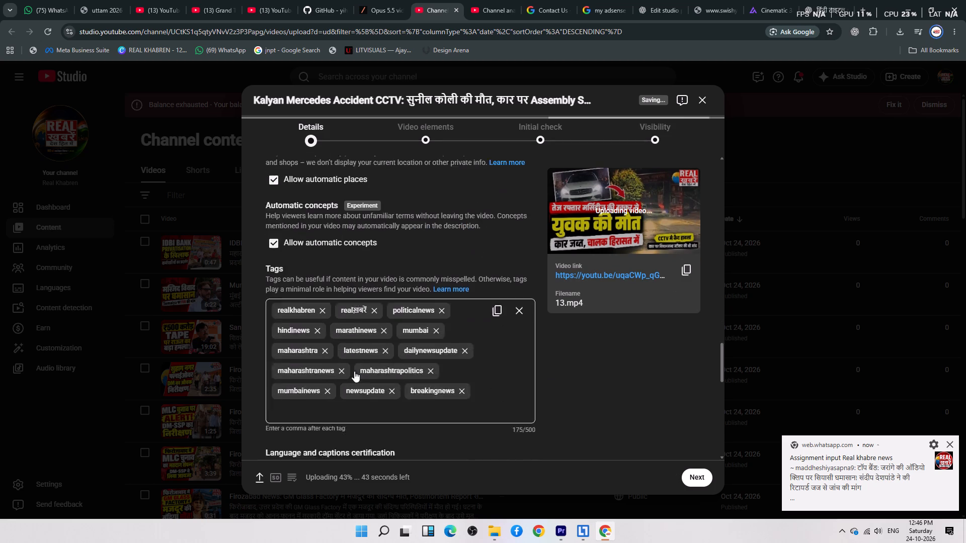
left_click(309, 280)
key("ctrl+v")
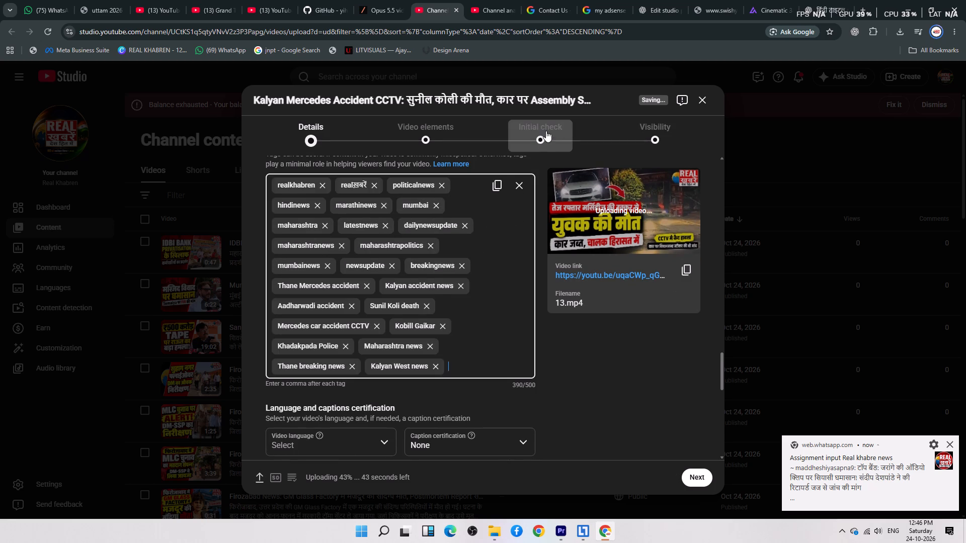
Set the video's visibility to Public and publish it anyway without waiting for the checks.
left_click(546, 131)
left_click(657, 127)
left_click(311, 302)
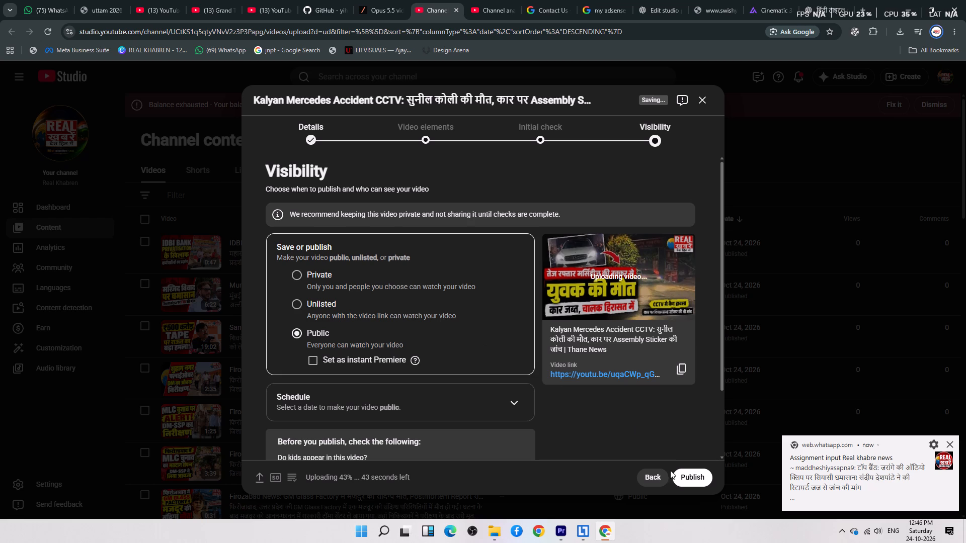
left_click(684, 478)
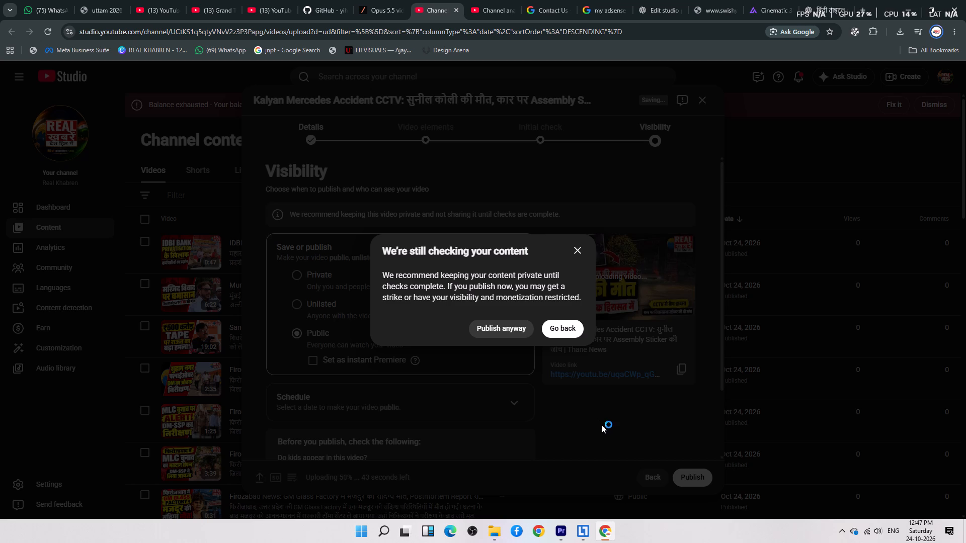
left_click(501, 332)
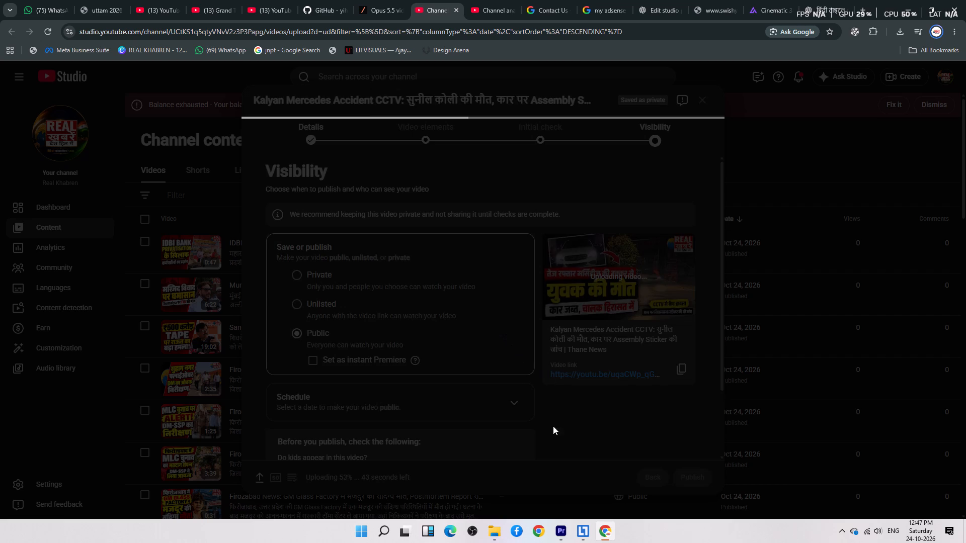
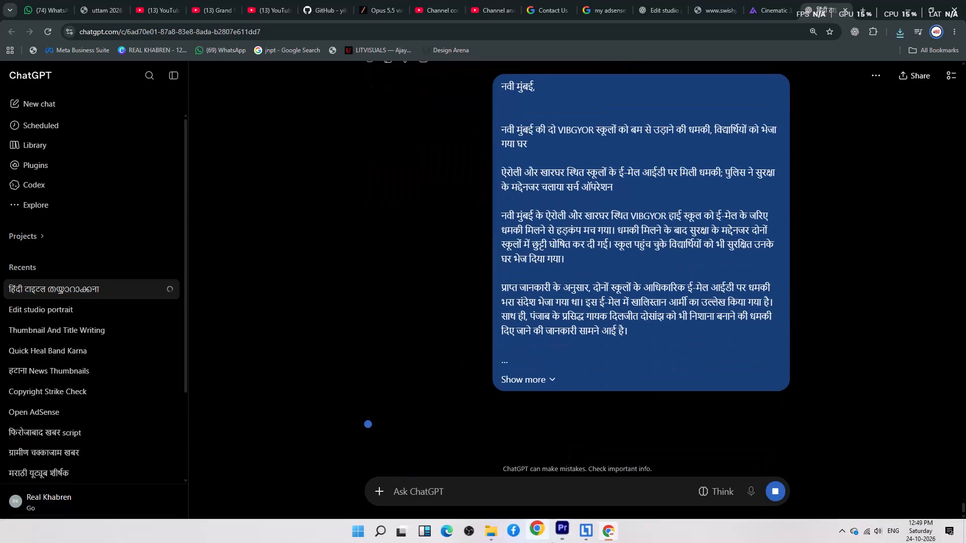
Switch to Premiere and paste a copy of the Breaking Bug with Music clip just after the end of the Kalyan video.
left_click(554, 539)
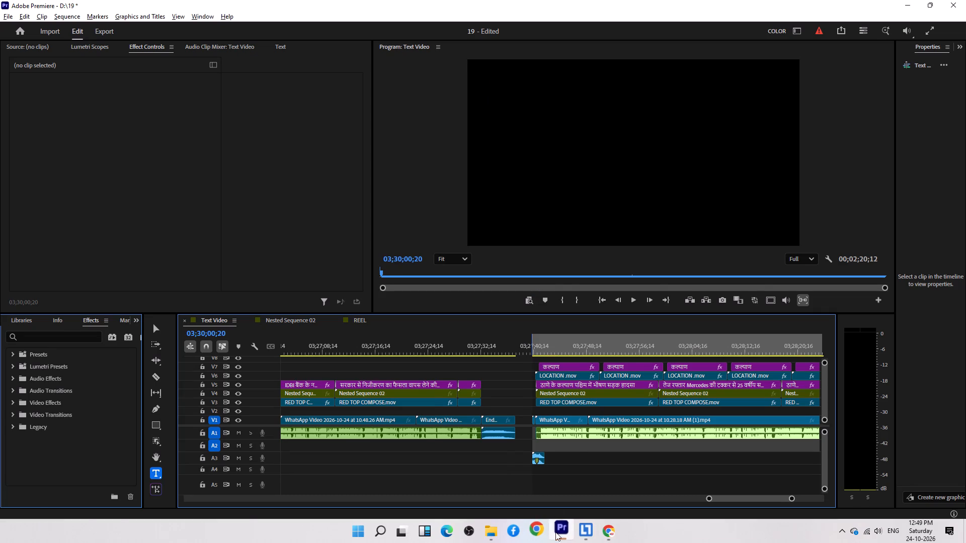
scroll(573, 449, "down", 10)
left_click_drag(449, 474, 382, 456)
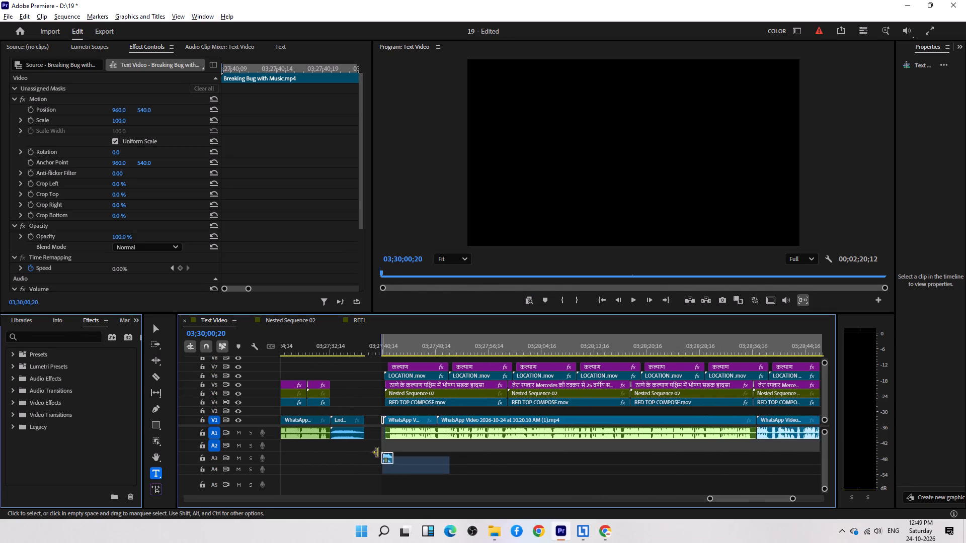
key("ctrl+c")
key("End")
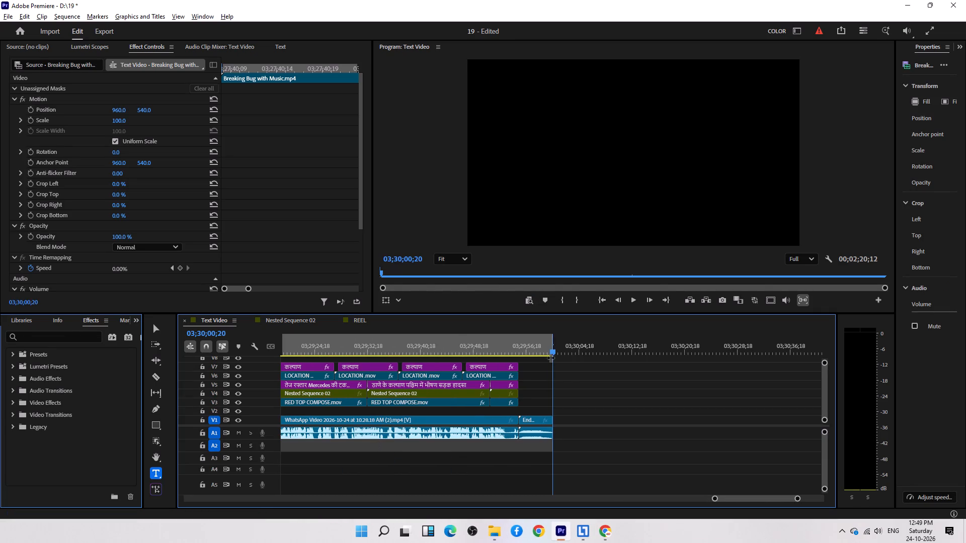
left_click(565, 351)
key("ctrl+v")
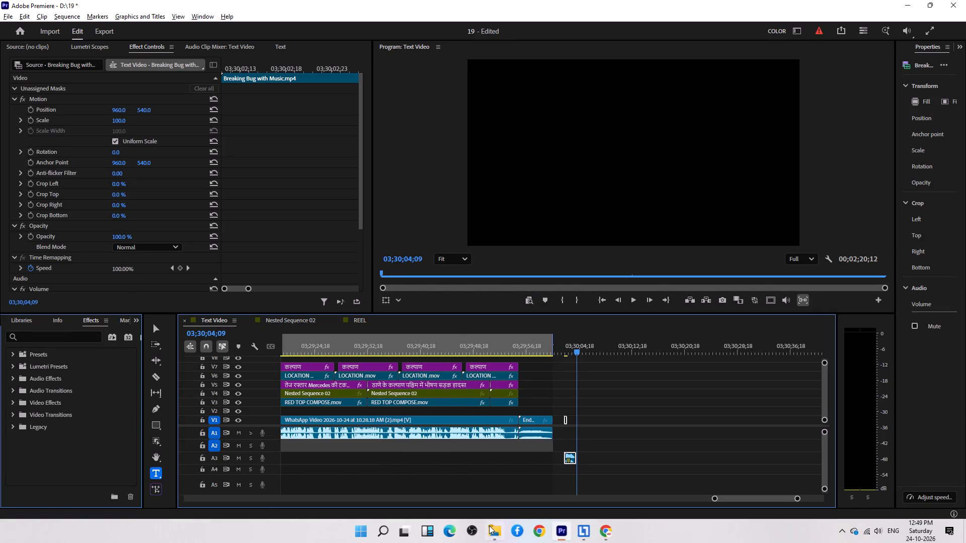
Switch to File Explorer and open the Downloads folder.
left_click(492, 529)
left_click(88, 195)
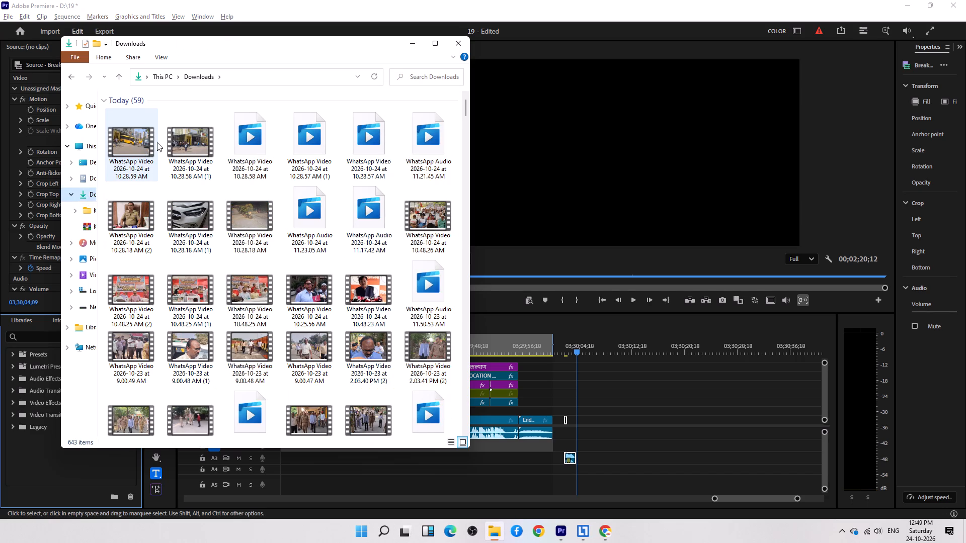
Add the WhatsApp videos 10.28.59 AM, 10.28.58 AM (1) and 10.28.58 AM to track V1, right after the pasted Breaking Bug with Music clip.
left_click_drag(104, 144, 280, 136)
left_click_drag(175, 143, 588, 403)
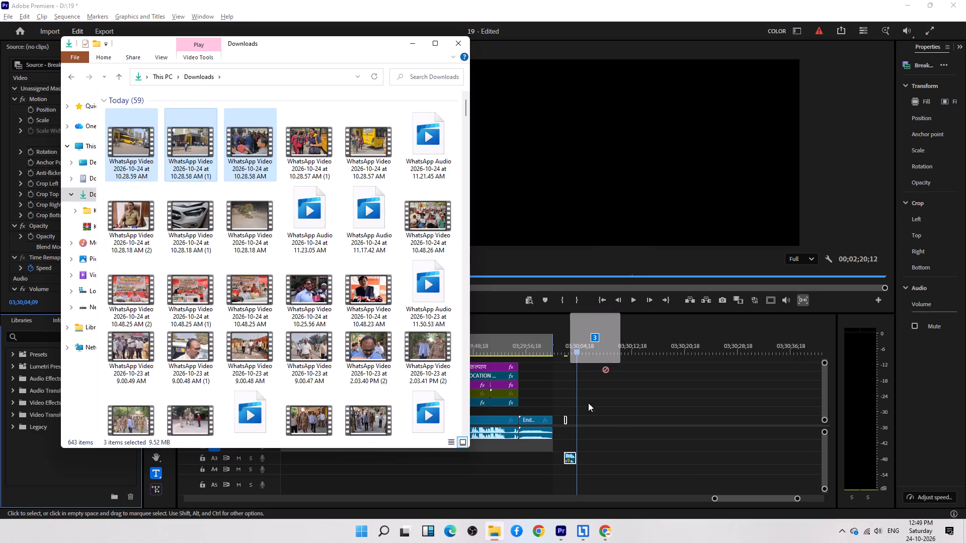
left_click_drag(588, 403, 781, 417)
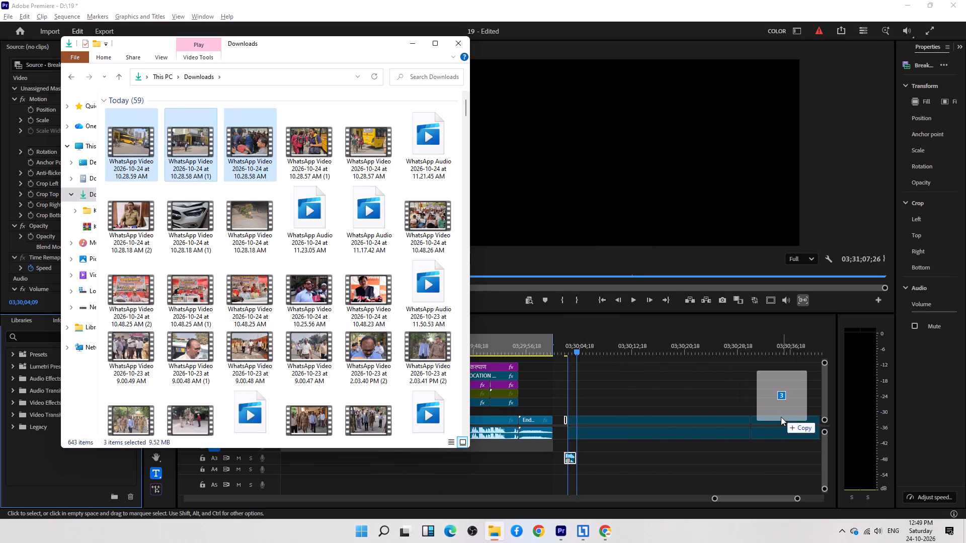
left_click_drag(781, 417, 781, 418)
Place WhatsApp Audio 11.21.45 AM on track A2, trim its beginning to the playhead, and slide it back to the new videos' start.
left_click_drag(438, 133, 568, 430)
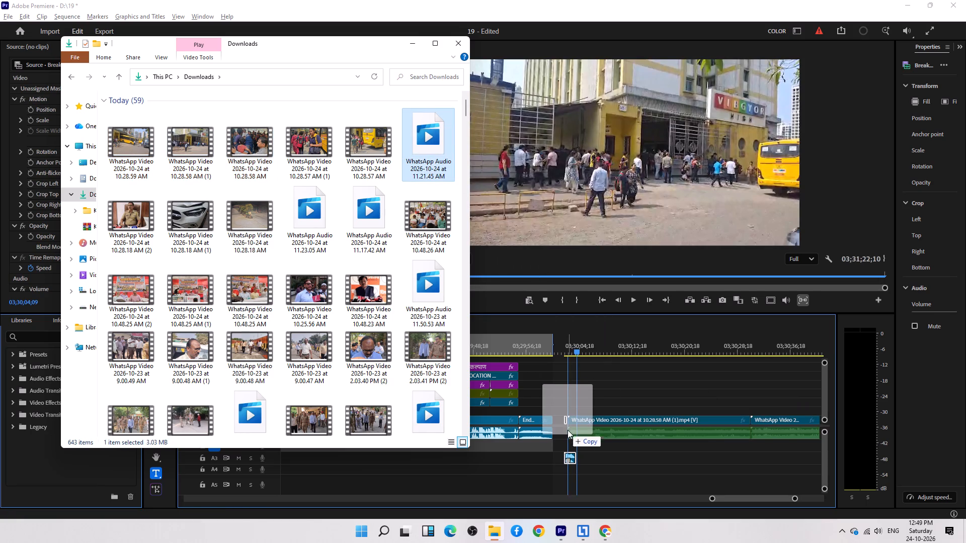
left_click_drag(568, 430, 562, 440)
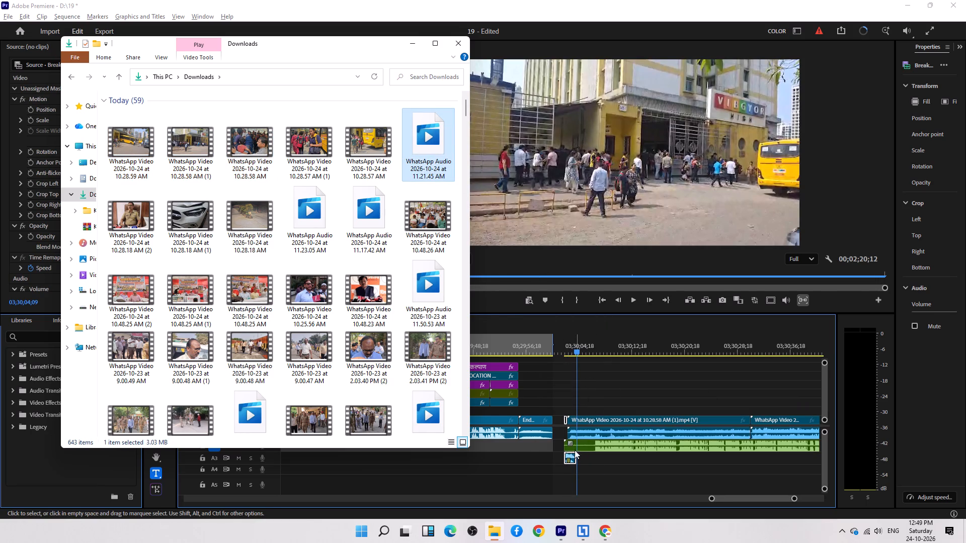
left_click_drag(567, 445, 586, 451)
left_click(591, 449)
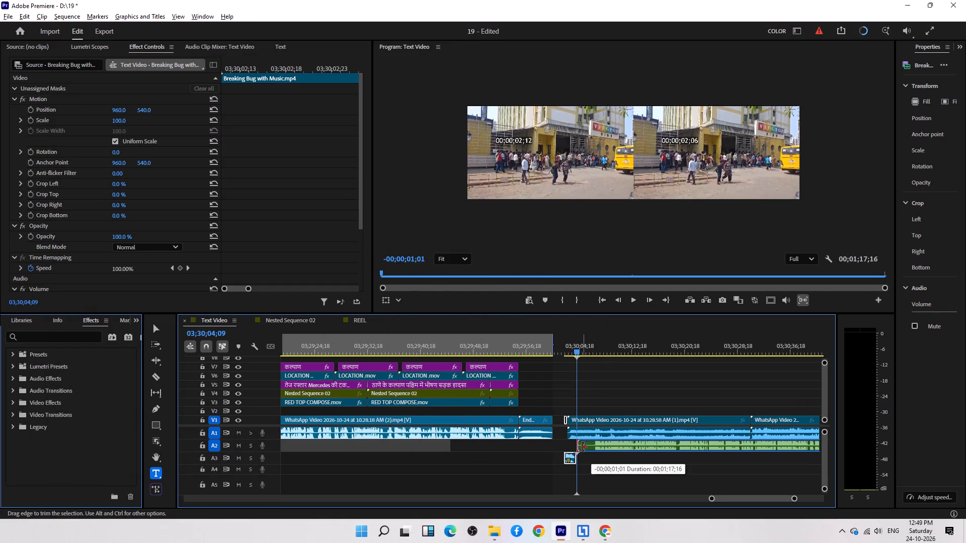
left_click_drag(612, 444, 599, 444)
Move the 11.21.45 AM voice-over up to track A1 so it overwrites the original sound of the three new videos.
scroll(599, 444, "down", 6)
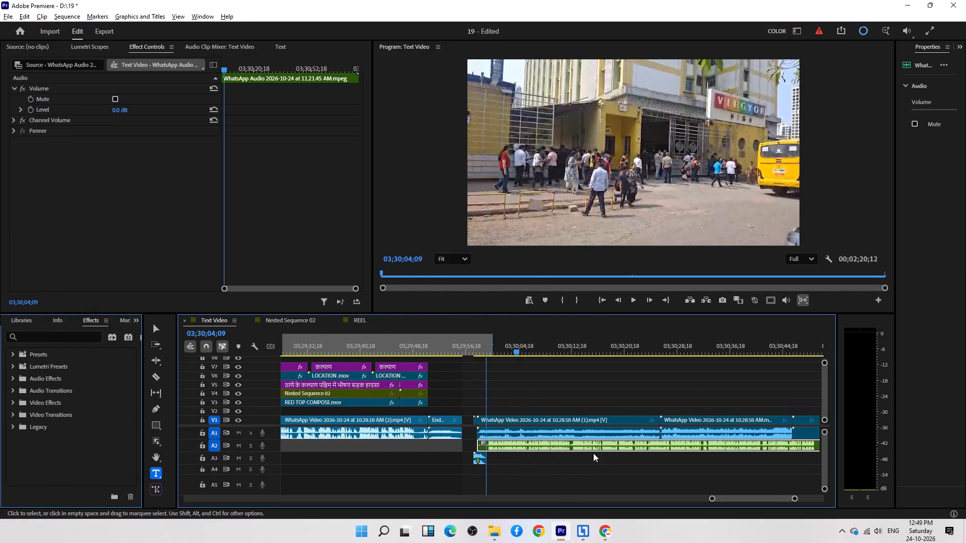
scroll(593, 453, "down", 11)
scroll(550, 465, "up", 3)
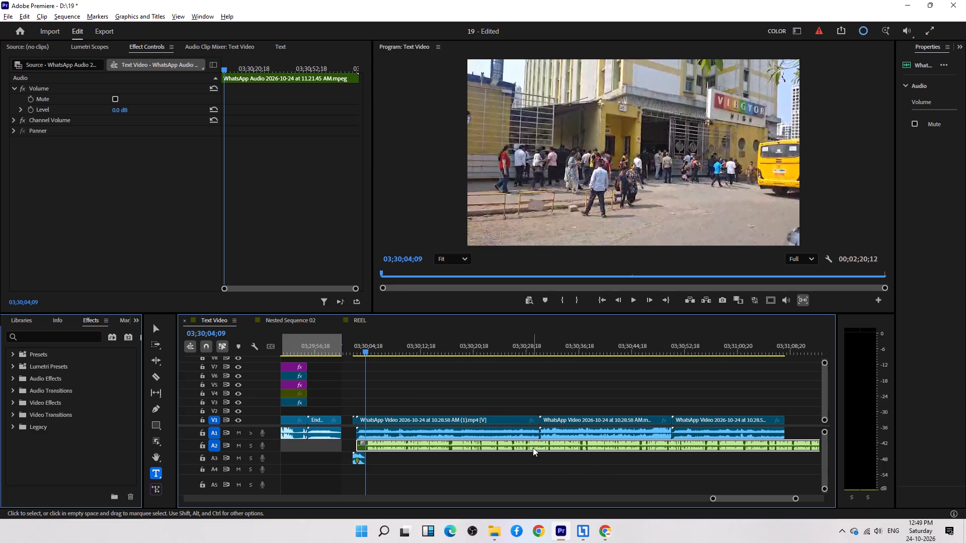
left_click_drag(533, 447, 532, 439)
scroll(531, 450, "down", 11)
scroll(575, 440, "down", 3)
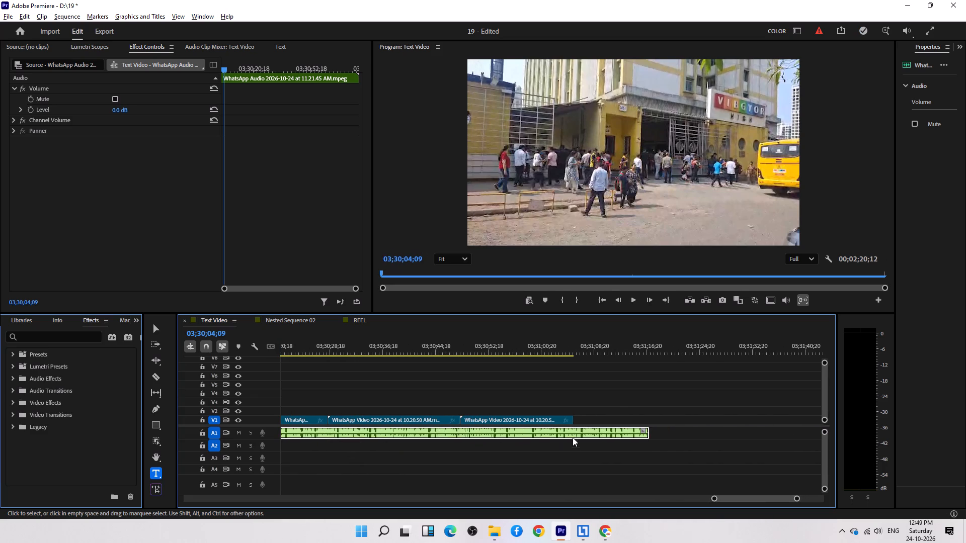
Find the school gate shot at 03;30;09;23 in the first new video and capture a screen snip of that frame.
left_click_drag(394, 348, 397, 351)
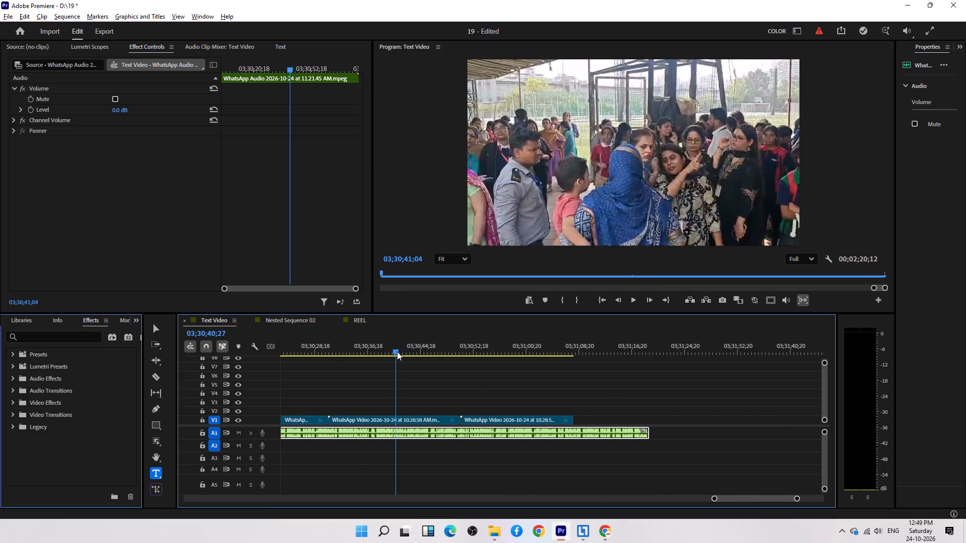
left_click_drag(397, 351, 315, 379)
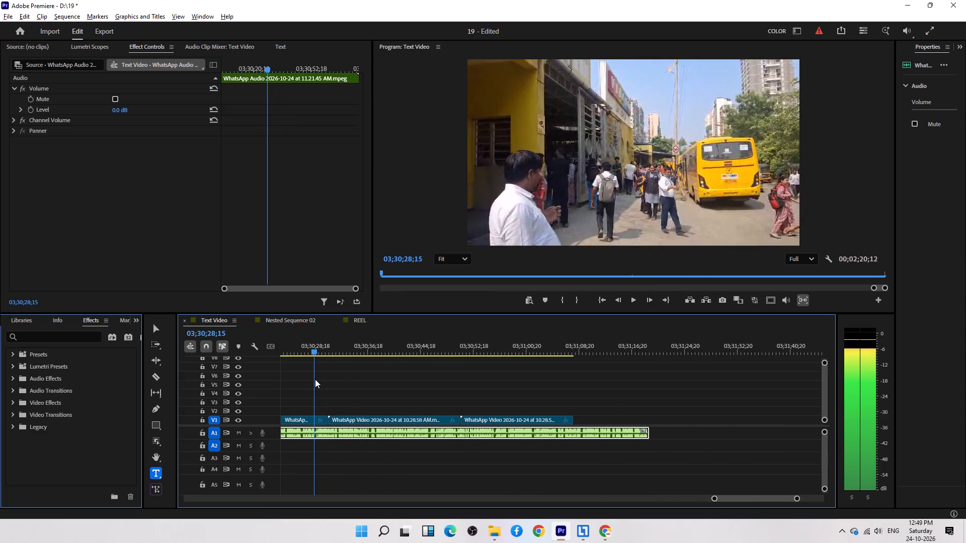
left_click_drag(315, 379, 274, 390)
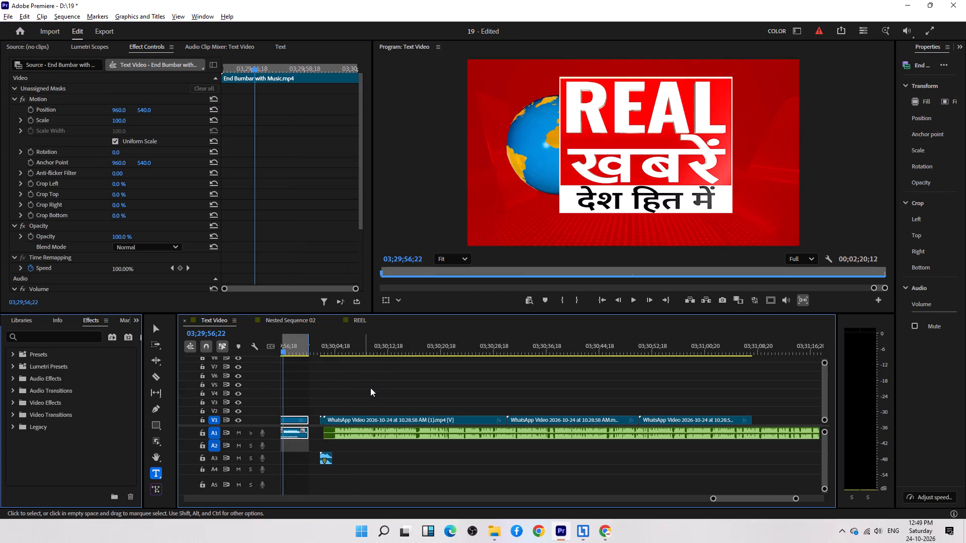
left_click(371, 361)
left_click(370, 346)
left_click(370, 345)
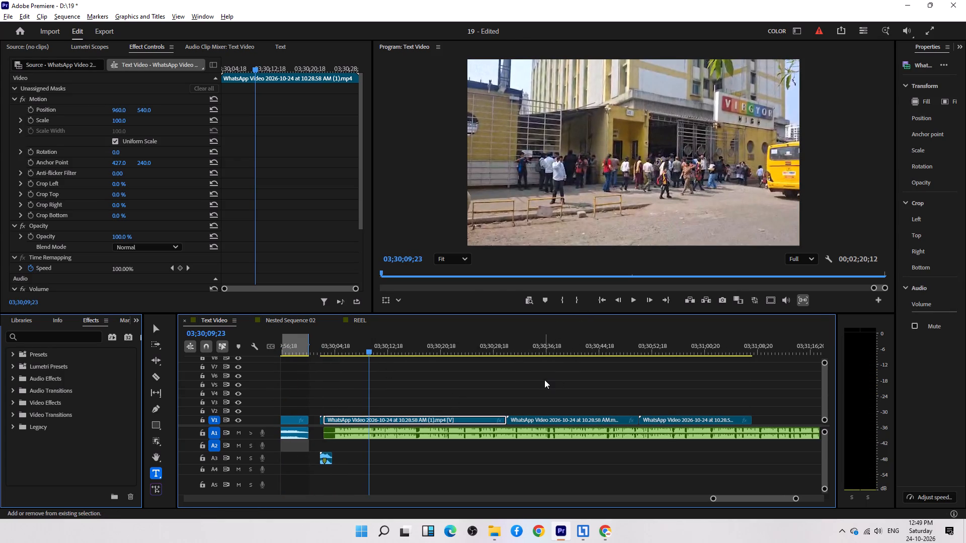
key("shift+super+s")
left_click_drag(484, 62, 770, 193)
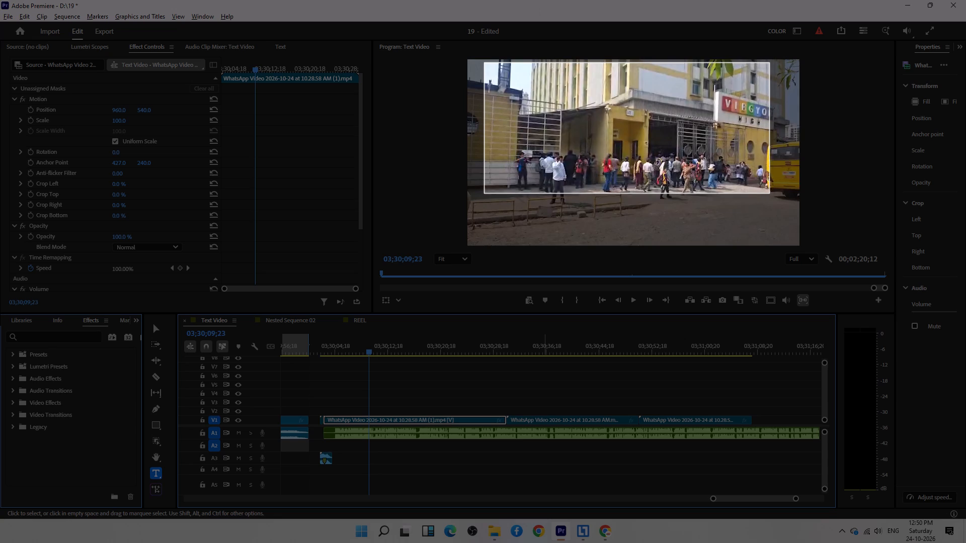
left_click_drag(770, 193, 796, 216)
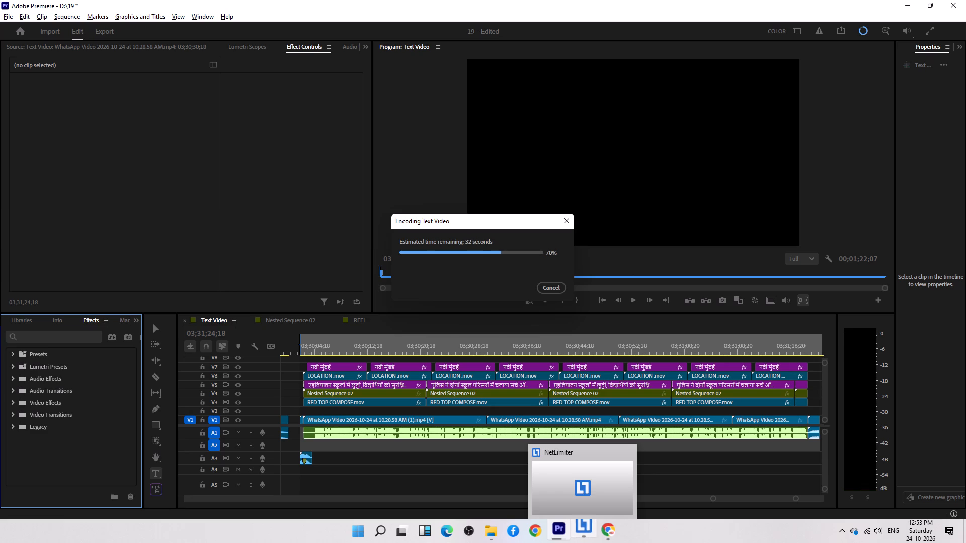
left_click(608, 532)
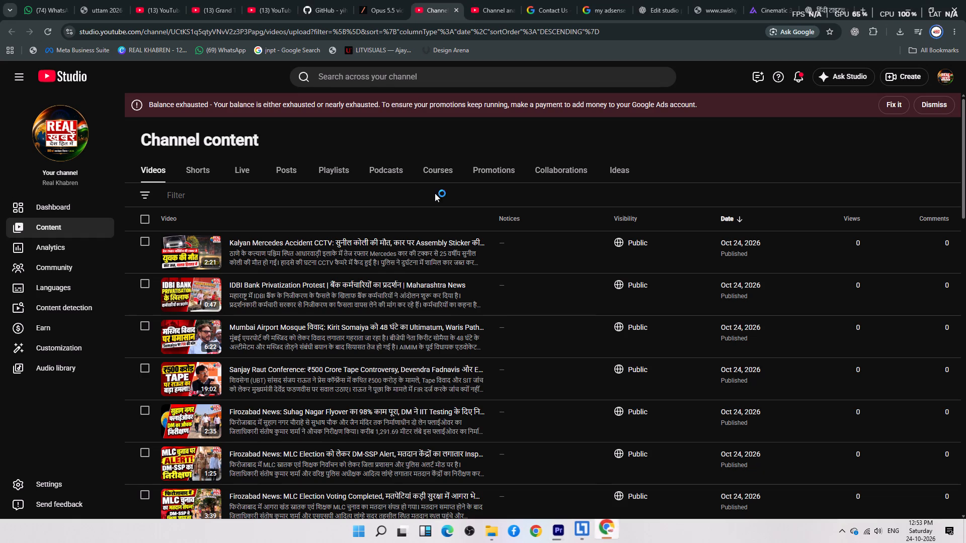
left_click(907, 72)
left_click(890, 96)
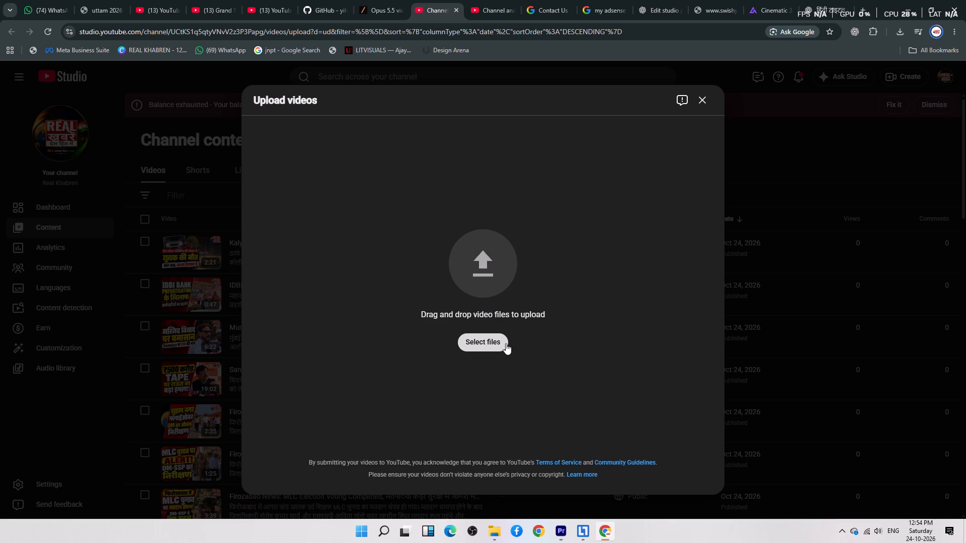
left_click(506, 343)
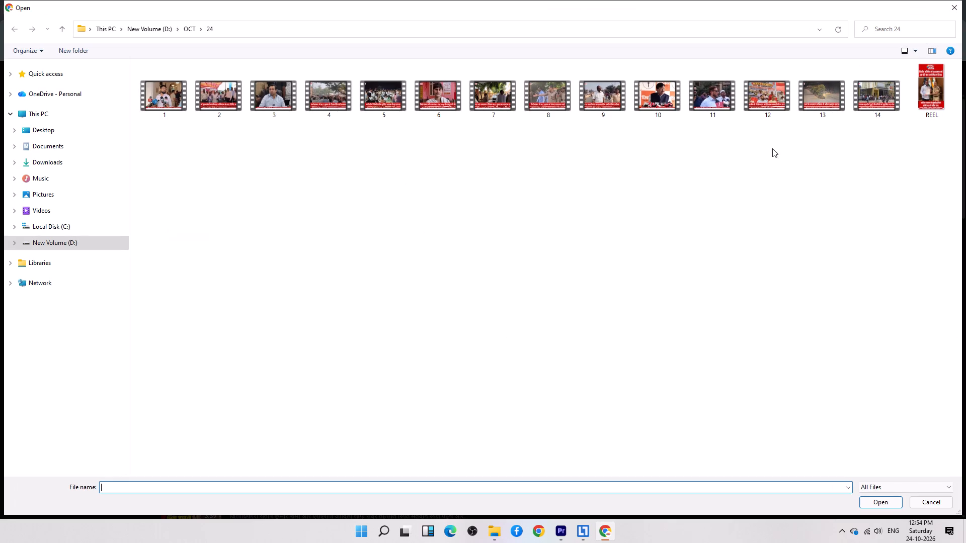
double_click(868, 109)
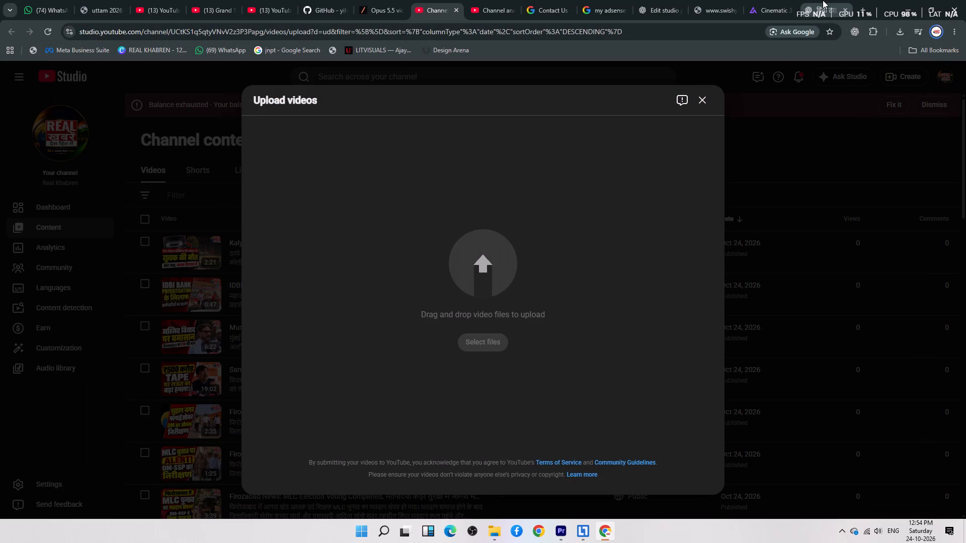
Copy ChatGPT's YouTube title "Navi Mumbai School Bomb Threat: VIBGYOR स्कूलों को धमकी, Students को भेजा घर!" and replace the upload's title with it.
left_click(823, 0)
left_click(751, 195)
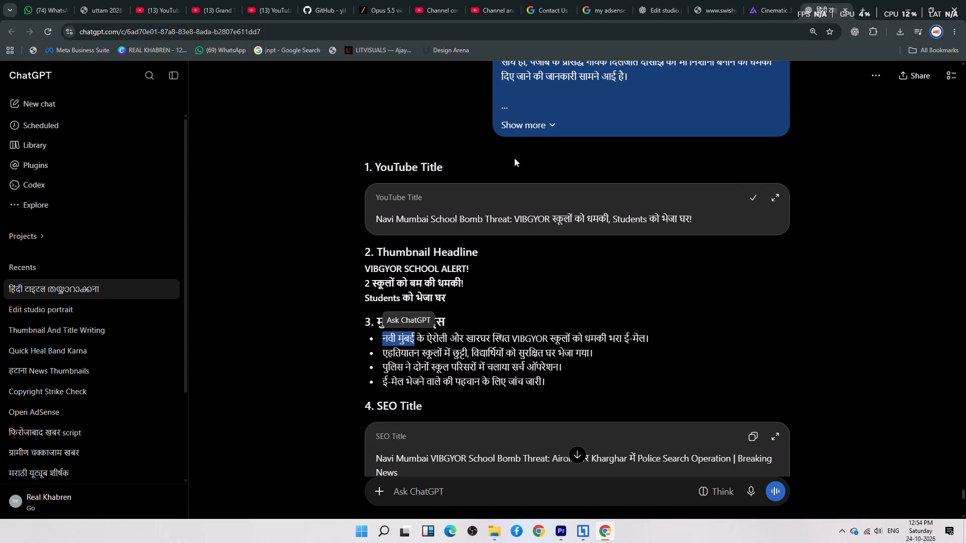
left_click(482, 0)
left_click(426, 3)
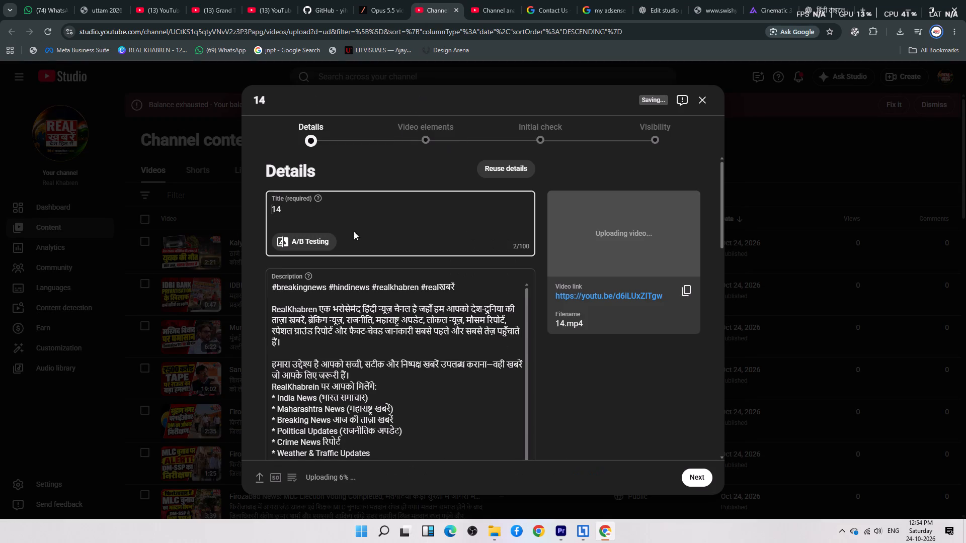
double_click(333, 212)
key("ctrl+v")
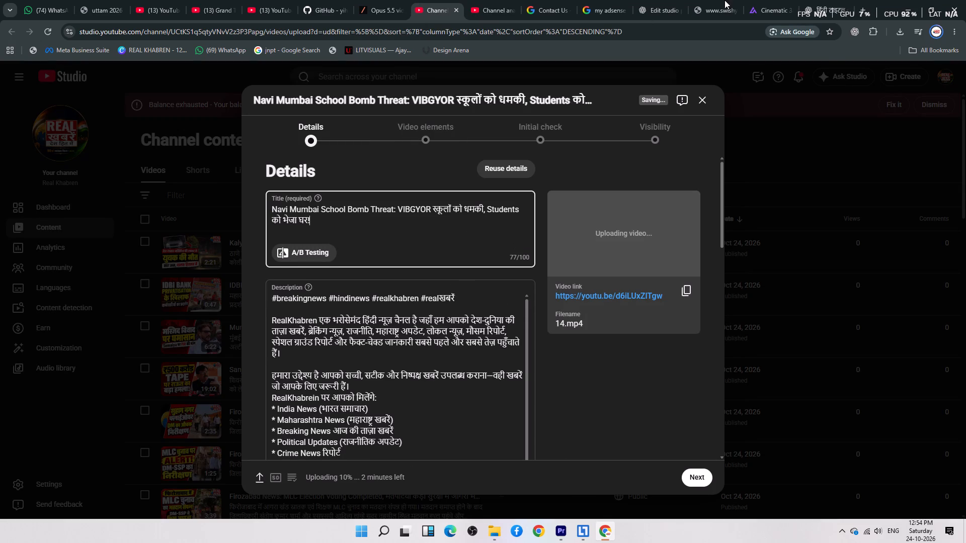
Copy ChatGPT's YouTube description and SEO text and insert it before the default channel text in the upload's description.
left_click(820, 0)
scroll(583, 271, "down", 4)
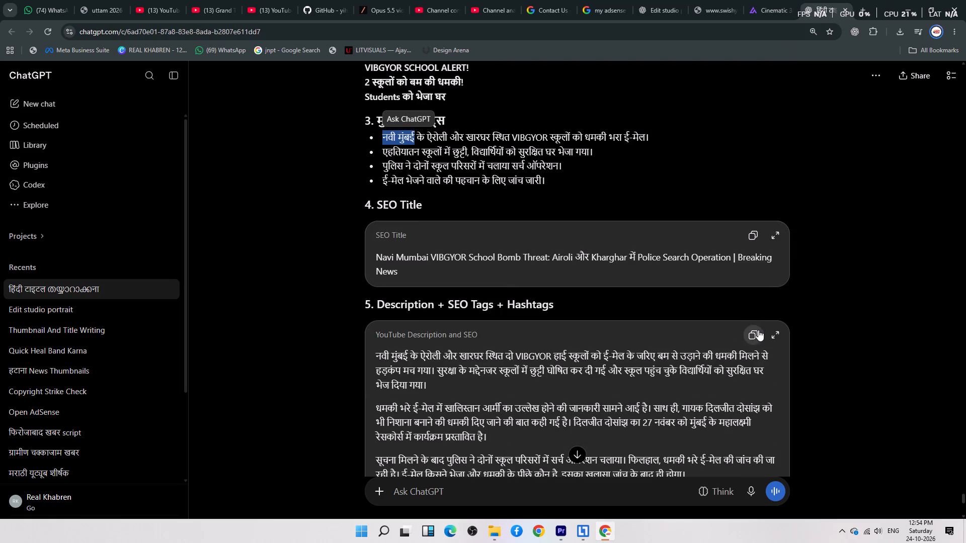
left_click(758, 332)
left_click(438, 0)
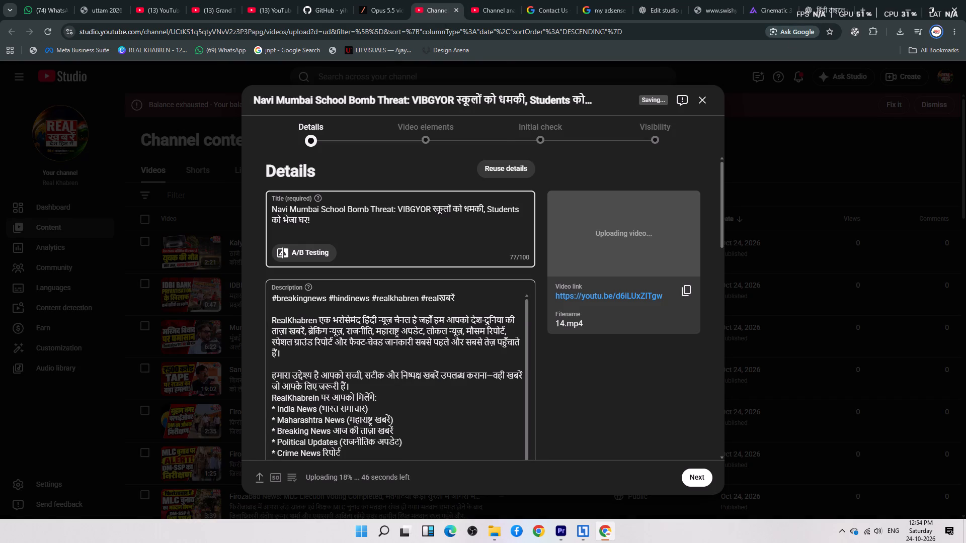
left_click(272, 299)
key("ctrl+v")
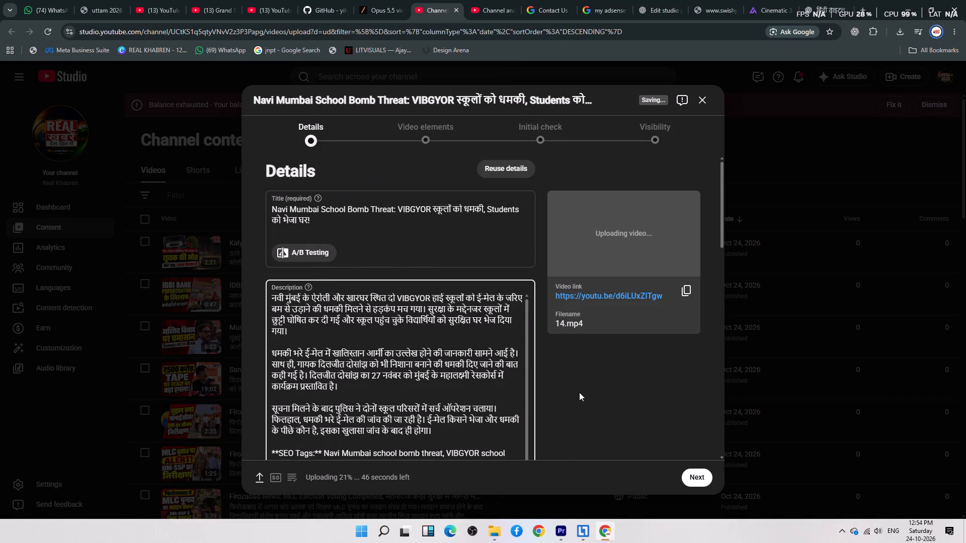
Remove the "**SEO Tags:**" label from the description, keeping the blank line above the keyword list.
scroll(491, 398, "down", 2)
left_click(318, 351)
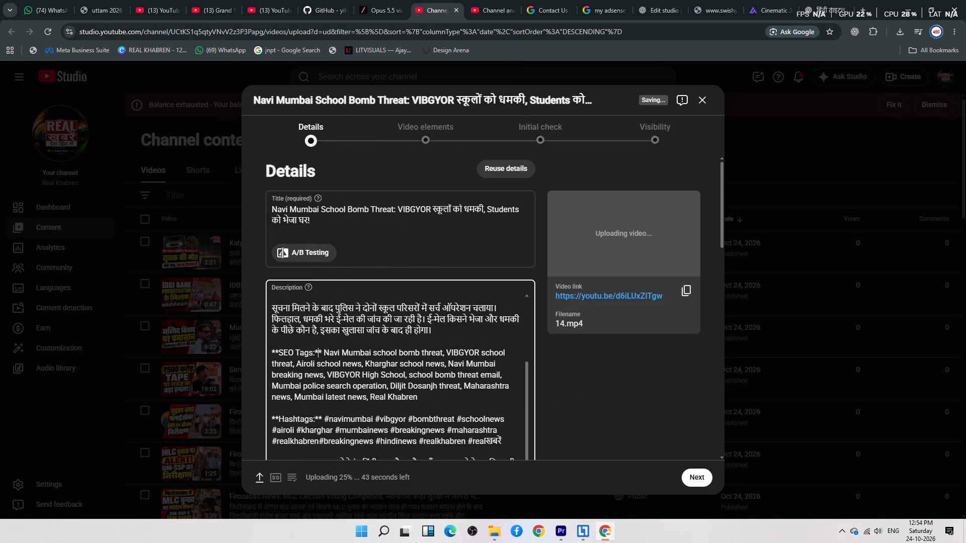
left_click_drag(323, 351, 272, 347)
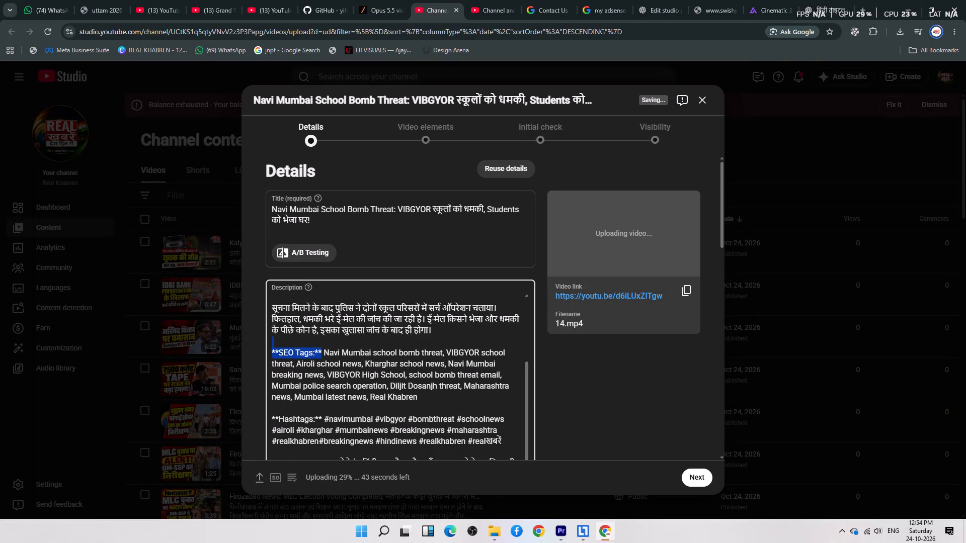
key("BackSpace")
key("Return")
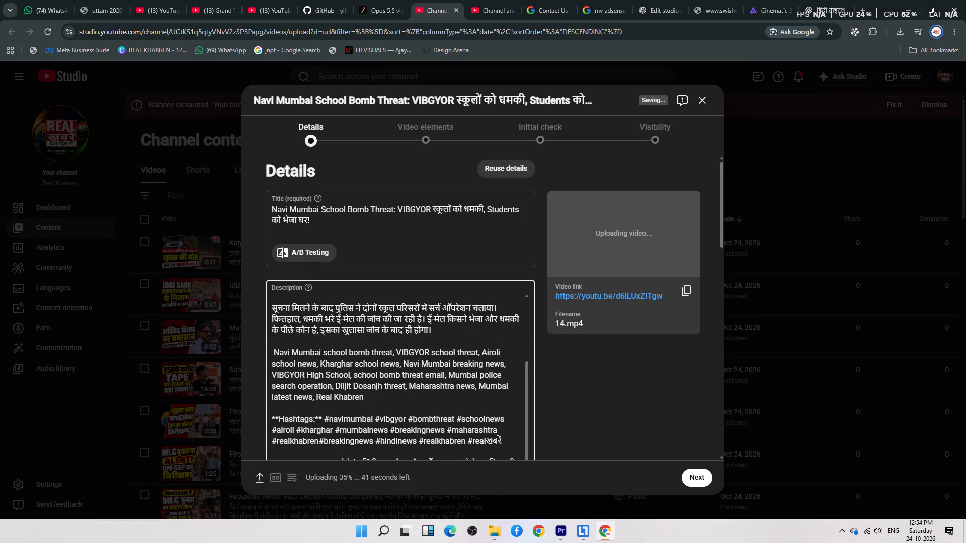
Copy the description's keywords from "Navi Mumbai school bomb threat" through "Diljit Dosanjh threat".
left_click_drag(275, 351, 302, 364)
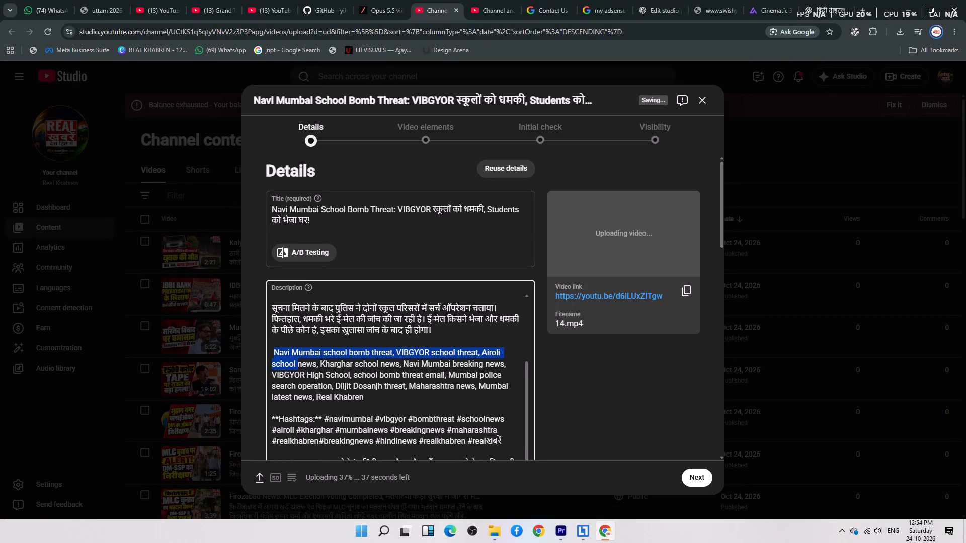
left_click_drag(302, 364, 407, 382)
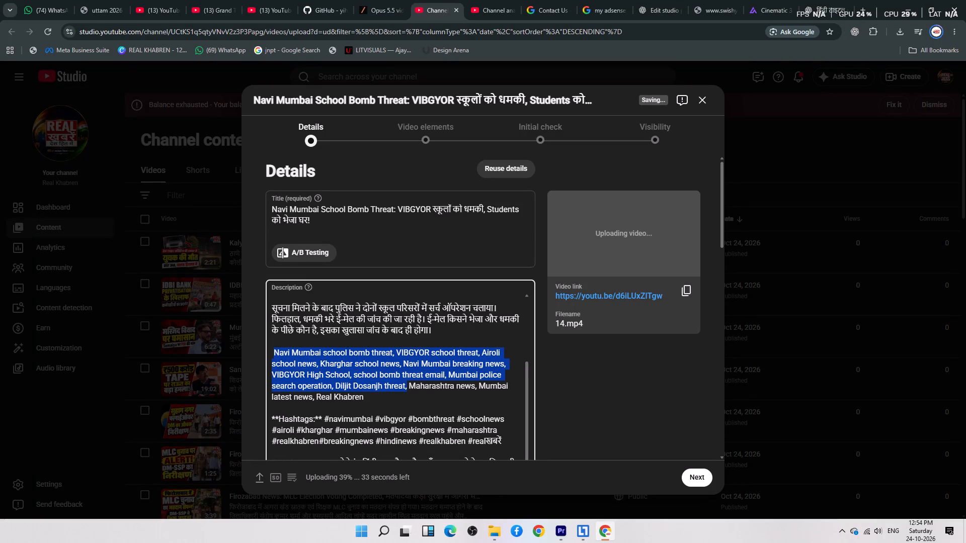
left_click_drag(407, 382, 405, 380)
key("ctrl+c")
Set the video's audience to "No, it's not made for kids".
scroll(597, 366, "down", 7)
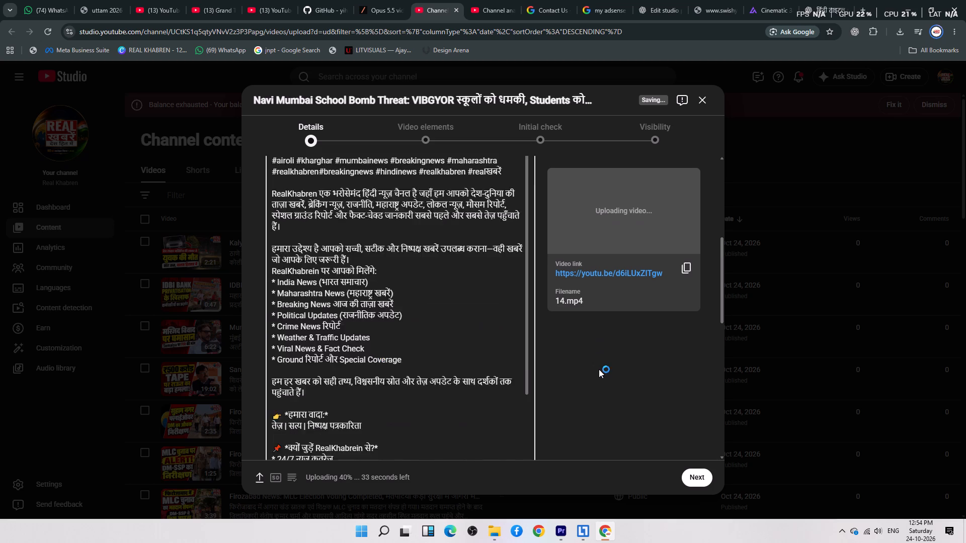
scroll(599, 369, "down", 12)
left_click(344, 358)
Expand the additional video details and add the copied keywords after the existing tags.
left_click(296, 405)
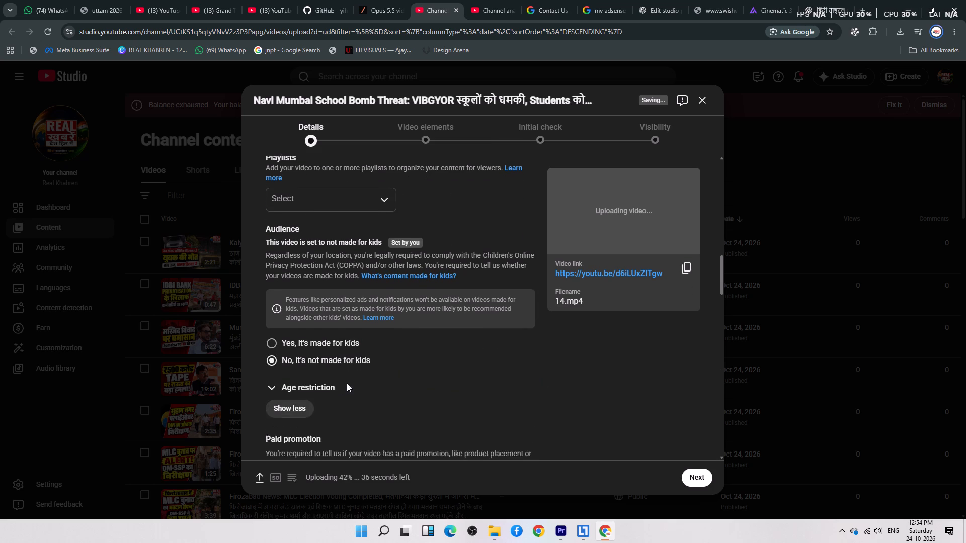
scroll(348, 383, "down", 15)
left_click(308, 331)
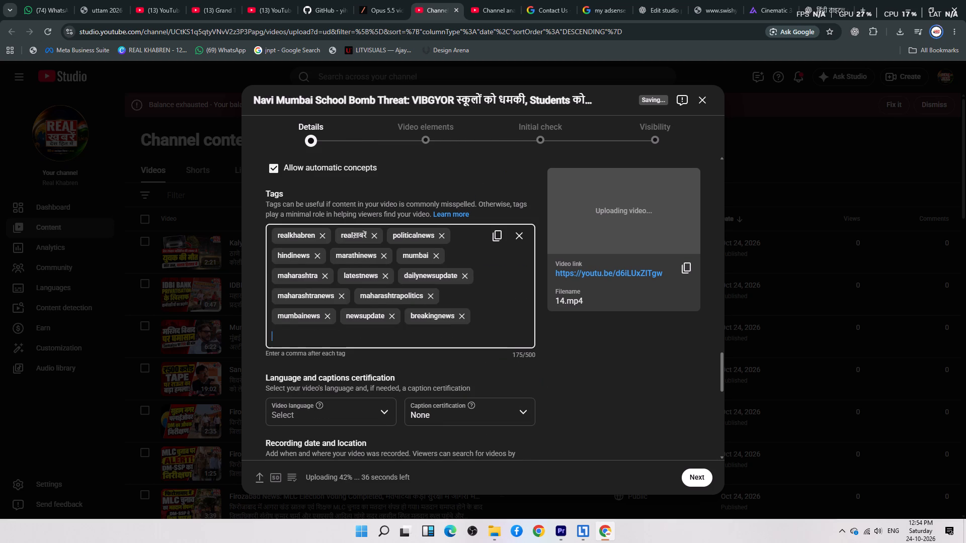
key("ctrl+v")
Bring ChatGPT's "2 स्कूलों को बम की धमकी" image into the YouTube upload as the video's thumbnail.
scroll(555, 340, "up", 11)
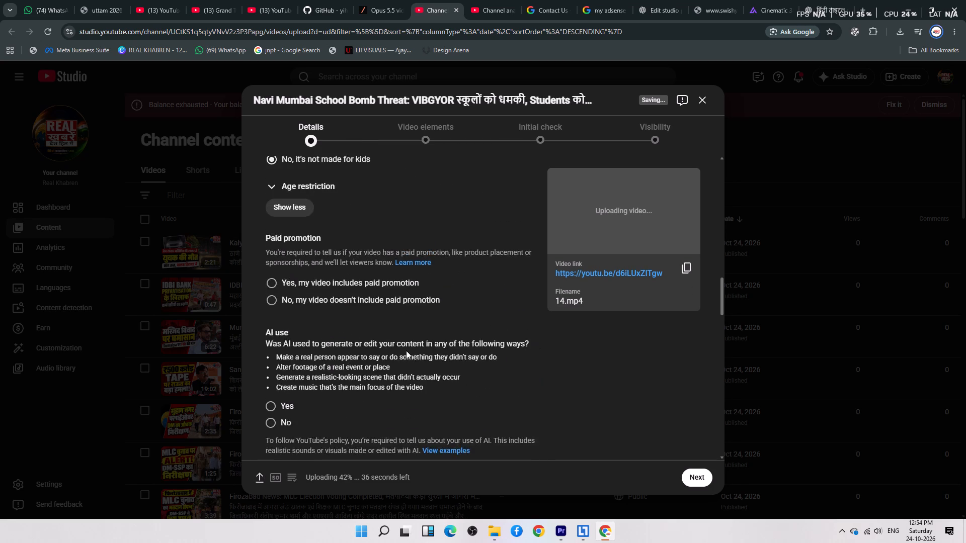
scroll(405, 350, "up", 8)
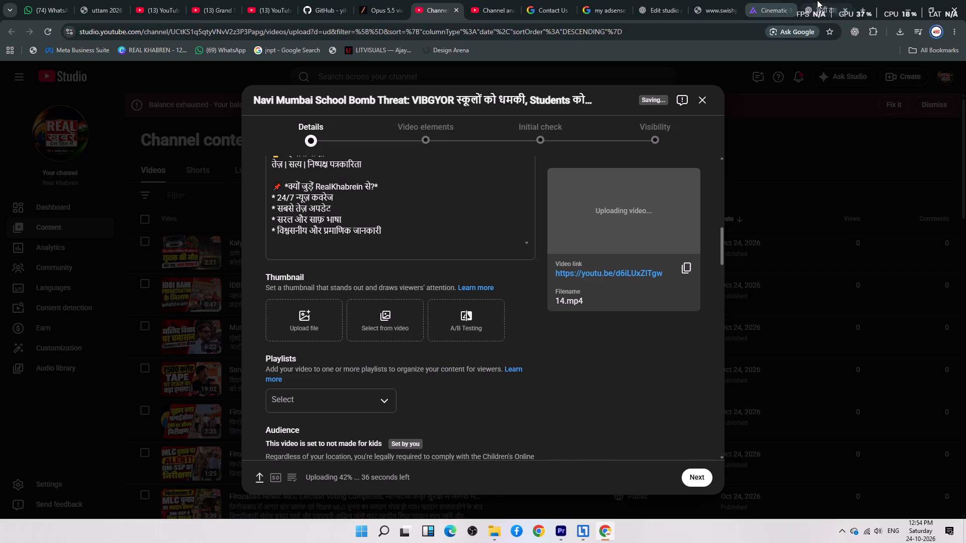
left_click(817, 0)
scroll(643, 259, "down", 11)
left_click_drag(527, 283, 224, 0)
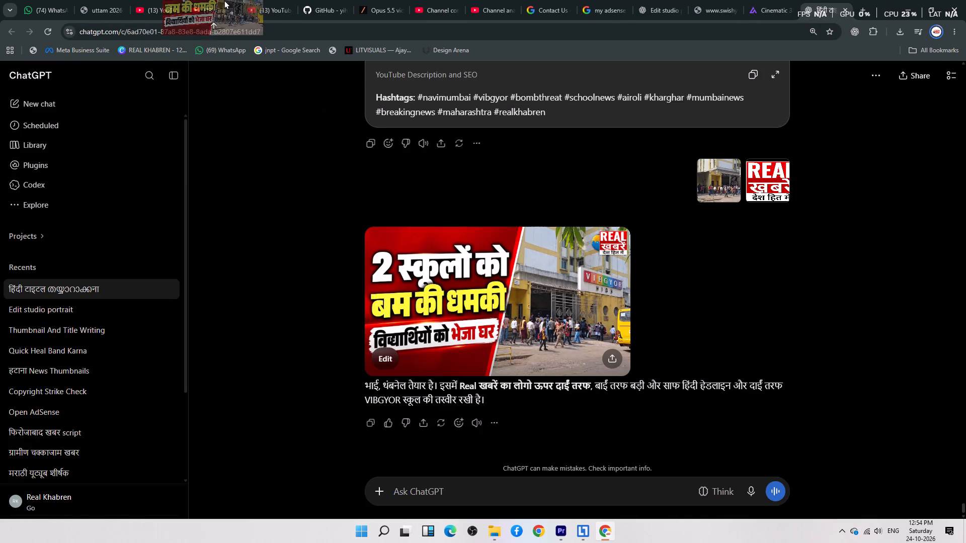
left_click_drag(224, 0, 447, 0)
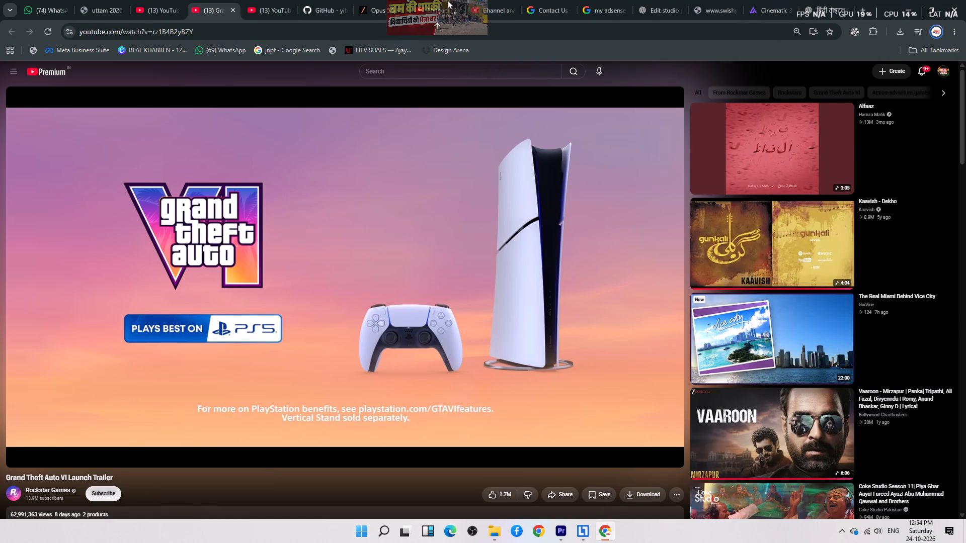
left_click_drag(447, 0, 313, 315)
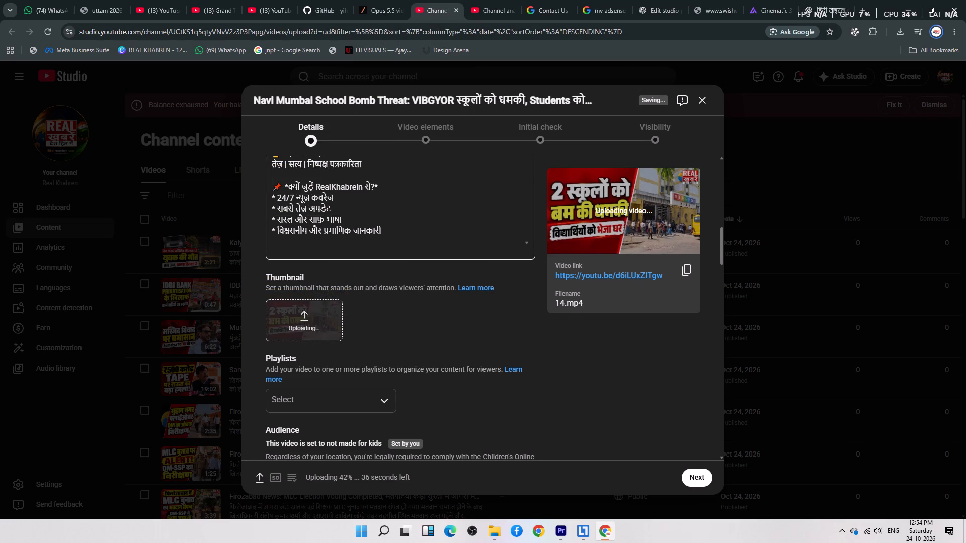
Go to the upload's visibility settings, set the school video to Public and publish it.
left_click(443, 126)
left_click(522, 131)
left_click(623, 126)
left_click(305, 300)
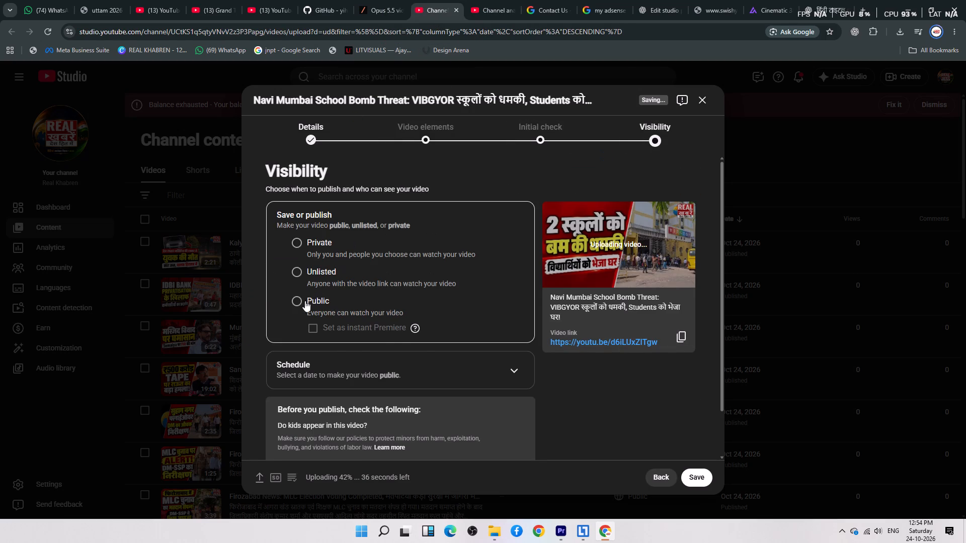
left_click(684, 477)
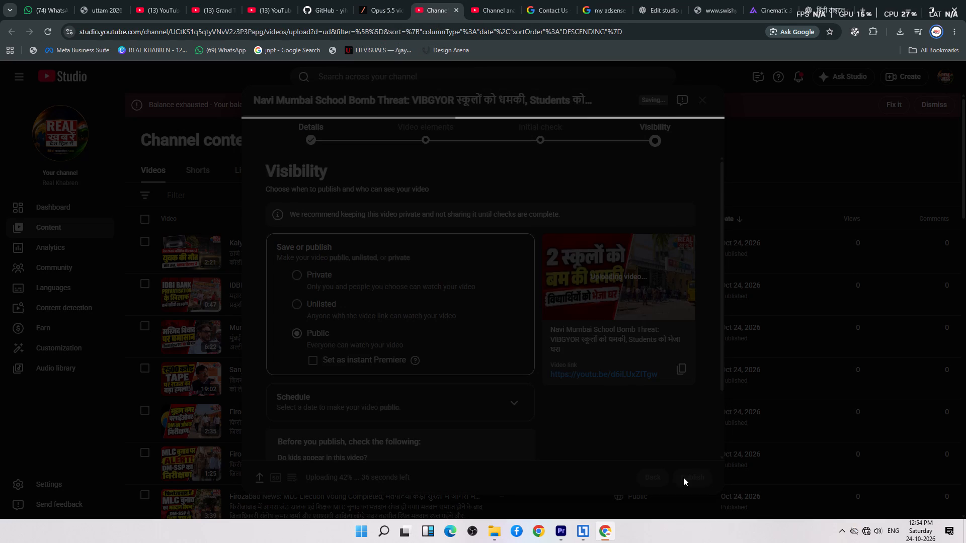
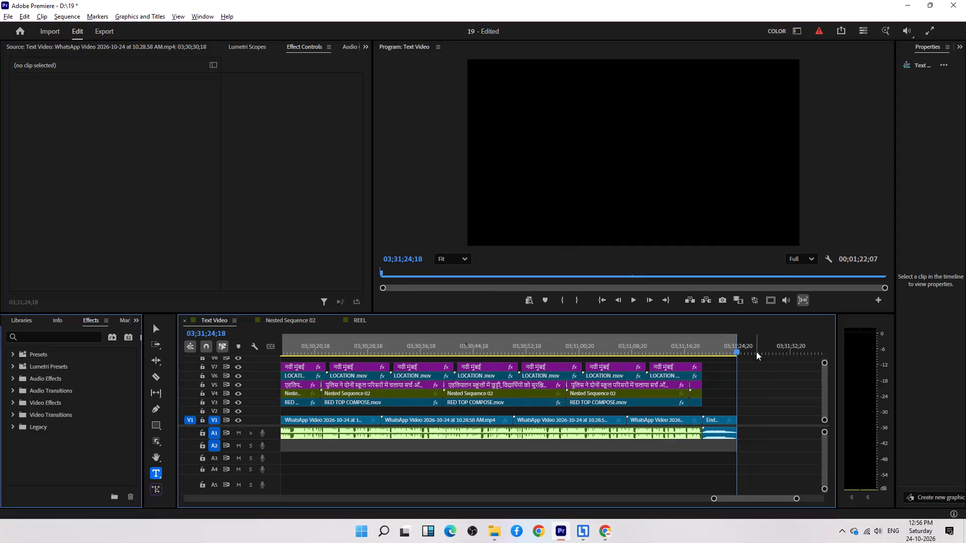
Copy the Breaking Bug with Music clip from the start of the school story and paste it after the closing End clip.
scroll(599, 457, "up", 7)
left_click_drag(424, 464, 305, 459)
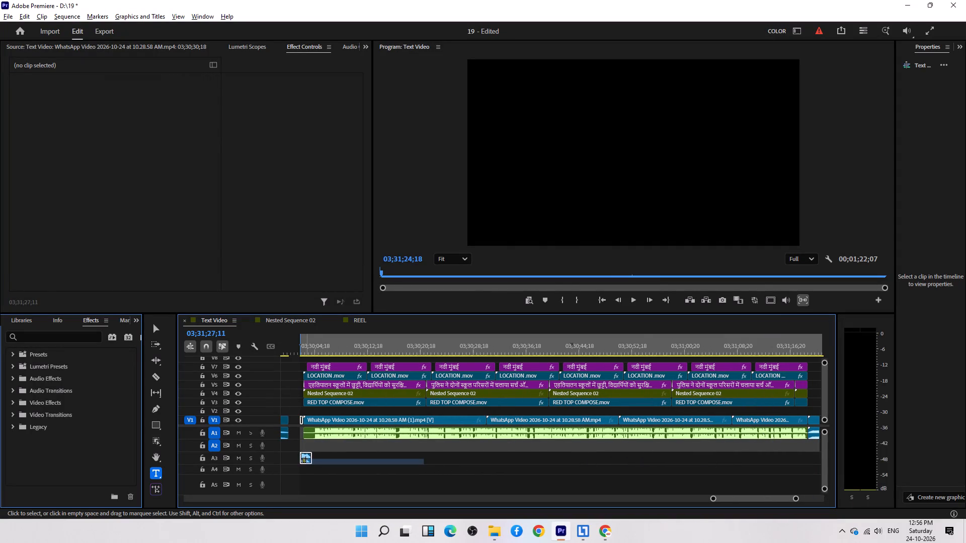
left_click_drag(305, 459, 302, 458)
key("ctrl+c")
key("ctrl+v")
scroll(442, 455, "down", 10)
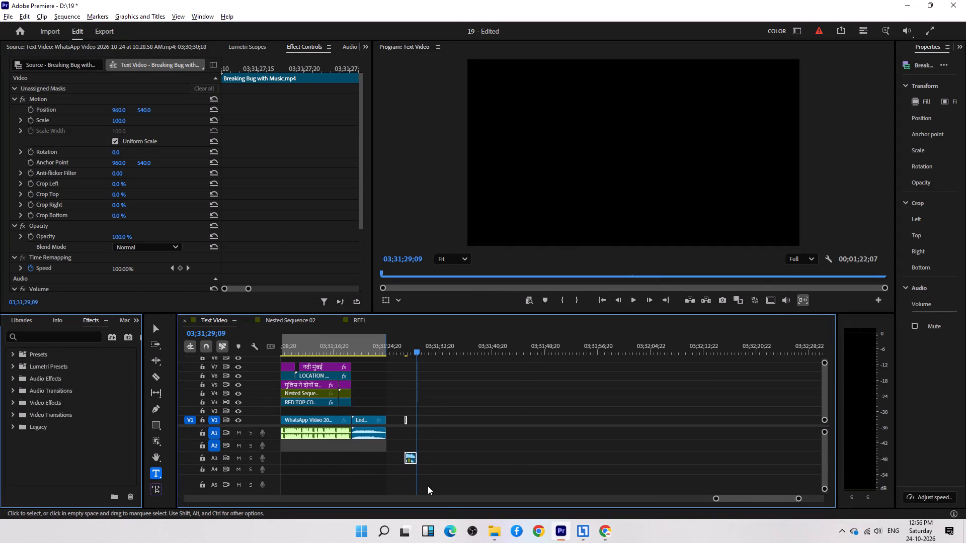
Bring the 10.27.26 AM, 10.27.26 AM (1) and 10.27.27 AM WhatsApp videos from Downloads onto V1, one after another, beyond the pasted clip.
left_click(493, 527)
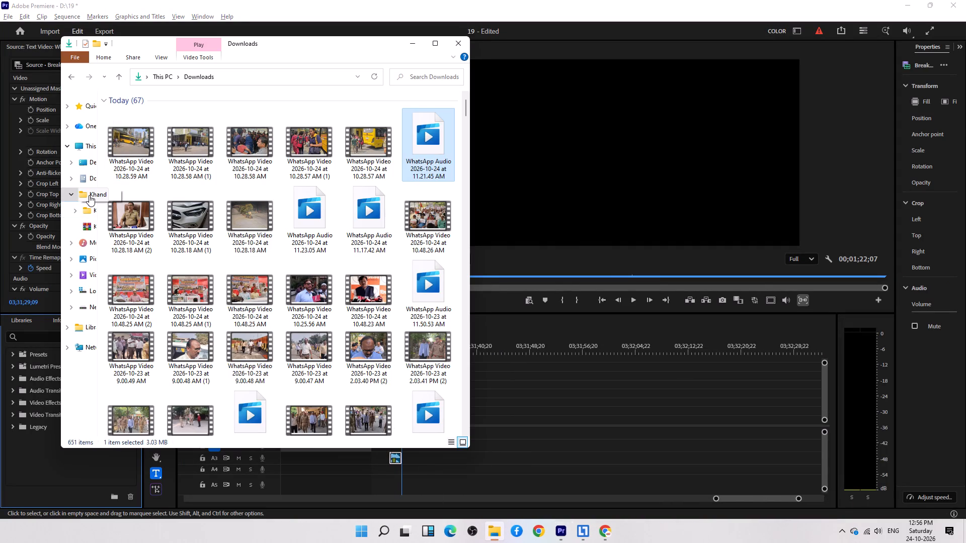
left_click(89, 195)
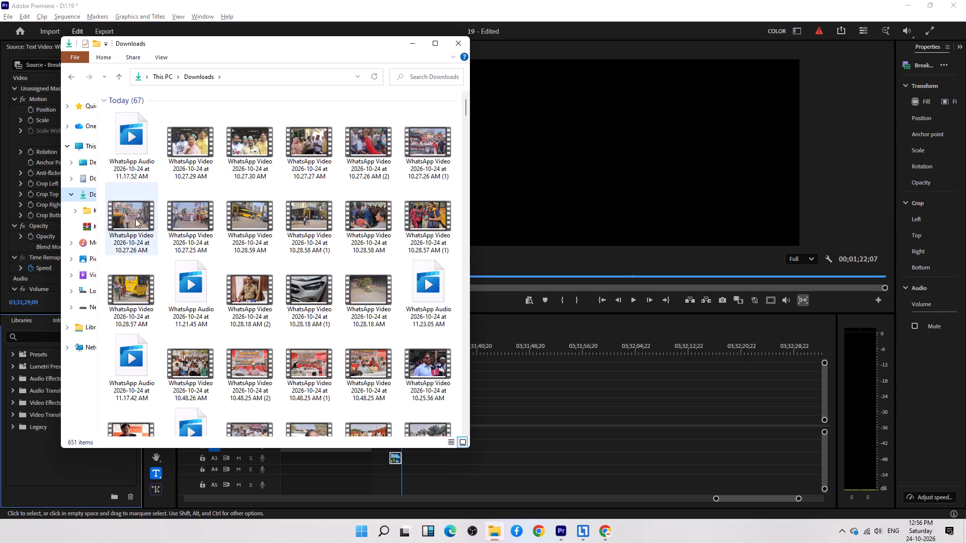
left_click_drag(128, 216, 511, 416)
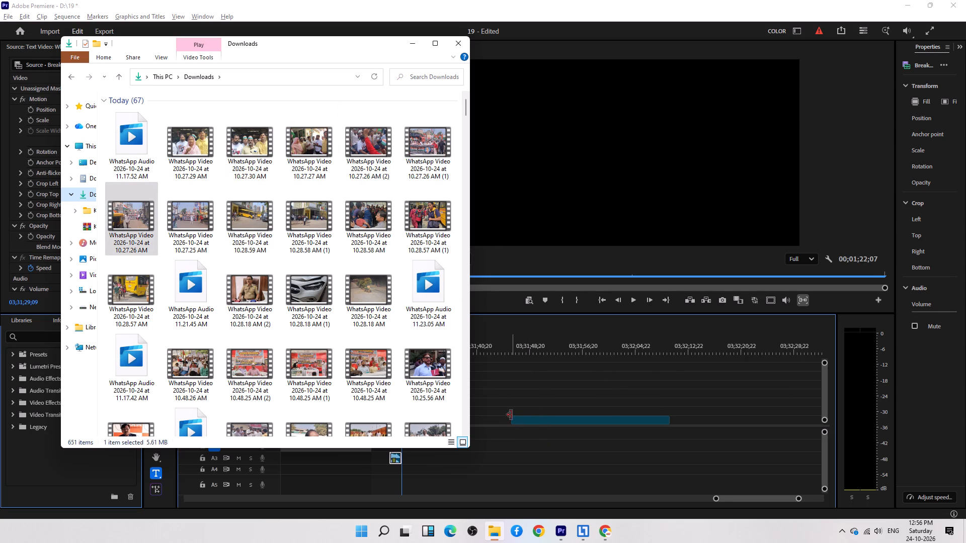
left_click_drag(447, 149, 674, 420)
scroll(674, 420, "down", 8)
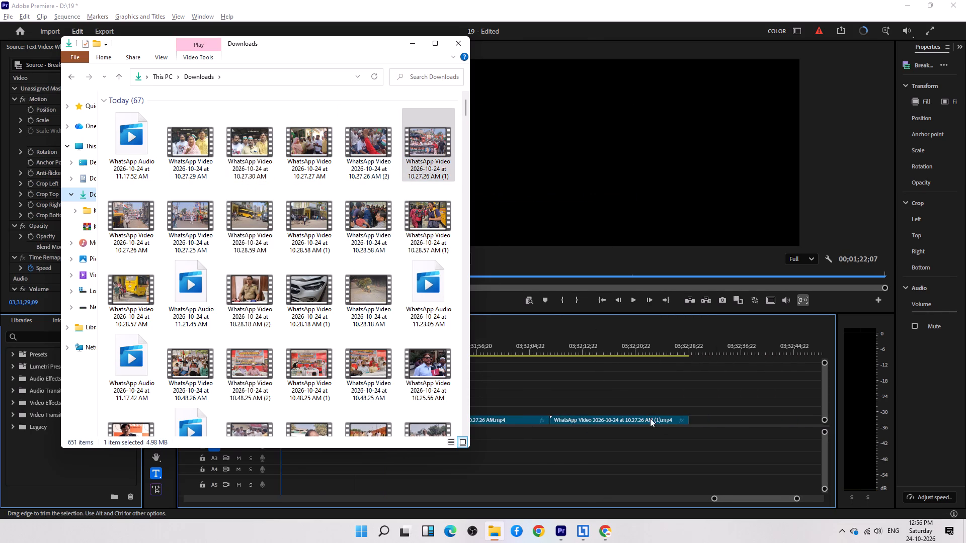
scroll(650, 418, "down", 6)
left_click_drag(318, 155, 596, 422)
Delete the gap on V1 between the pasted Breaking Bug with Music clip and the 10.27.26 AM video.
left_click(609, 388)
scroll(378, 415, "up", 7)
left_click(363, 418)
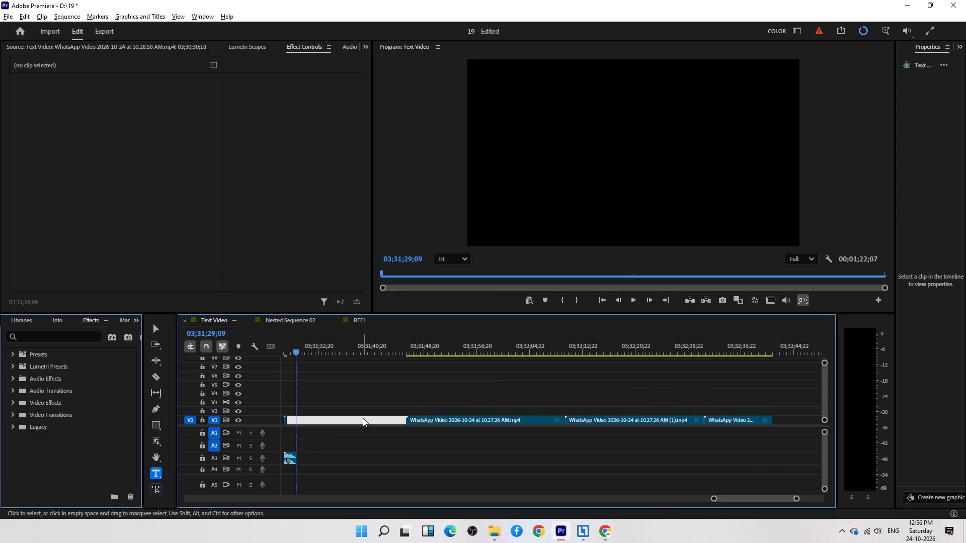
key("Delete")
scroll(404, 456, "up", 6)
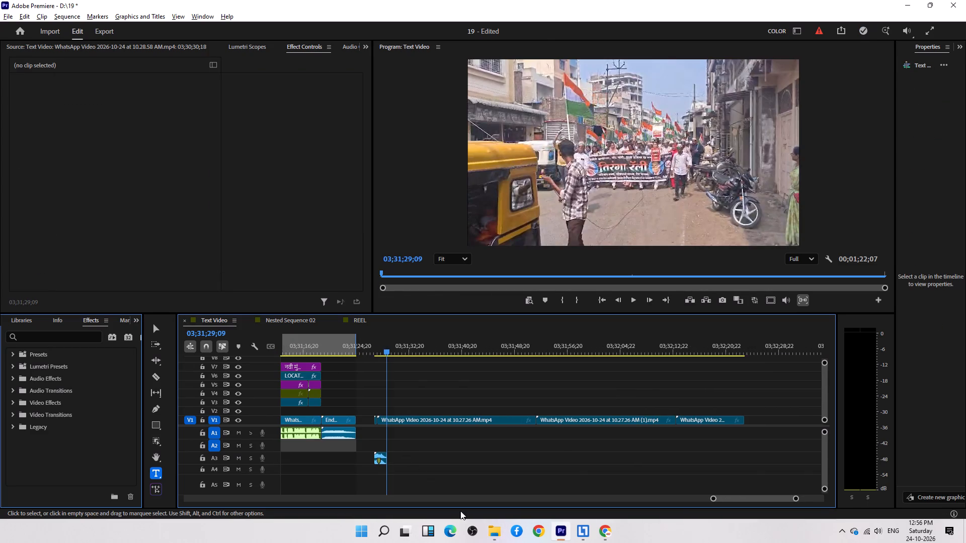
Add the WhatsApp Audio 11.17.52 AM voice-over from Downloads to A1 and line it up with the start of the rally footage.
left_click(486, 525)
left_click_drag(129, 156, 479, 405)
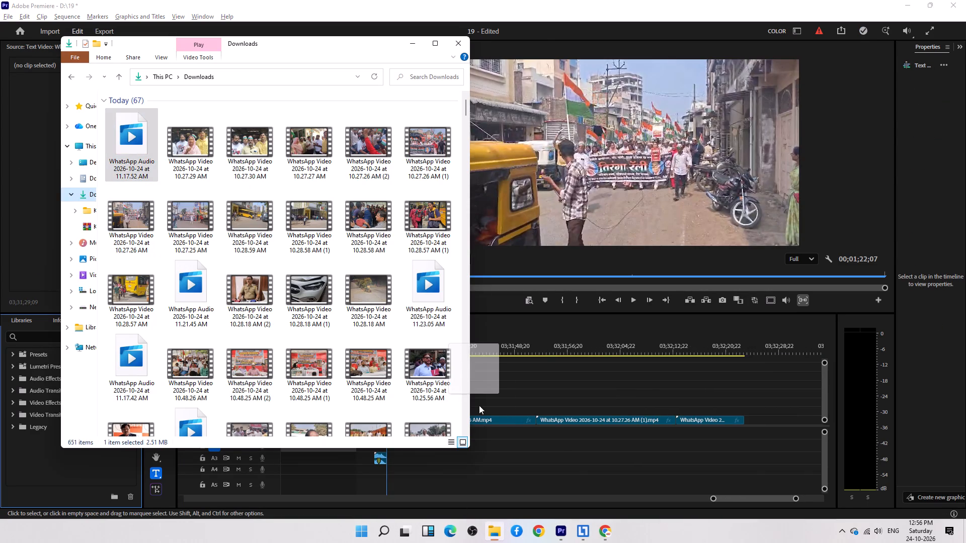
left_click_drag(479, 405, 517, 437)
left_click(536, 454)
left_click_drag(566, 432, 473, 426)
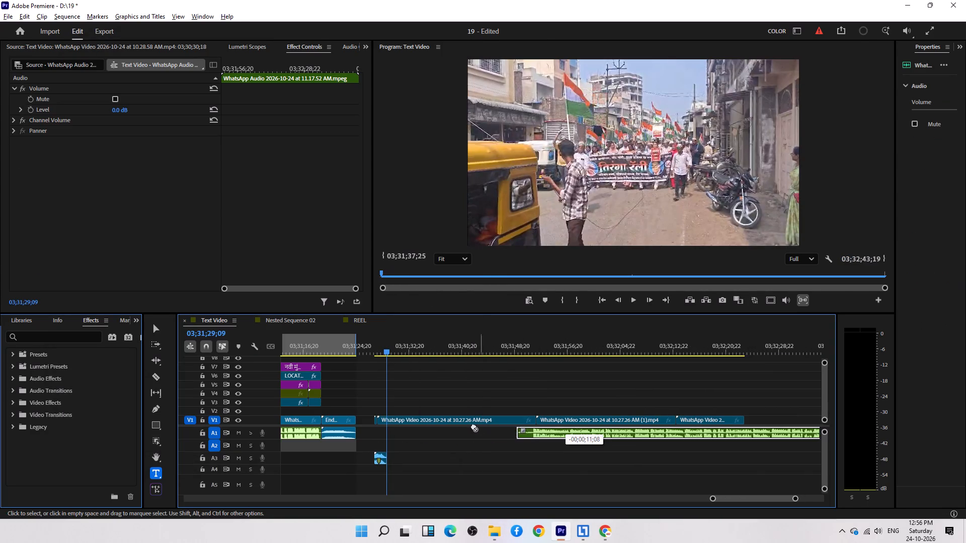
left_click_drag(473, 426, 419, 429)
Check the rally footage against the voice-over and open the 10.27.26 AM (1) clip in the source monitor for playback.
scroll(420, 430, "down", 10)
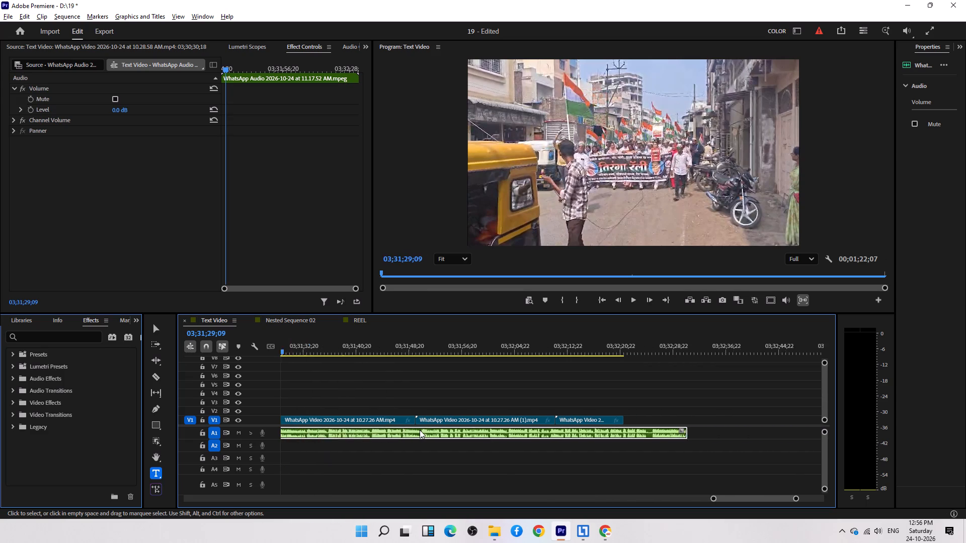
scroll(420, 430, "down", 3)
left_click_drag(597, 393, 511, 414)
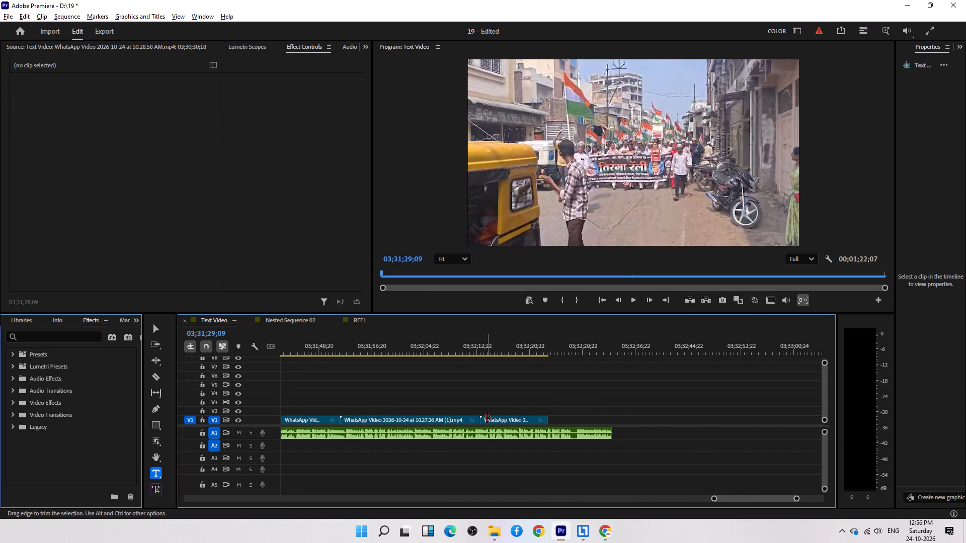
left_click(396, 415)
left_click(389, 418)
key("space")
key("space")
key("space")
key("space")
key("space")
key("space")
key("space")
left_click_drag(389, 418, 476, 418)
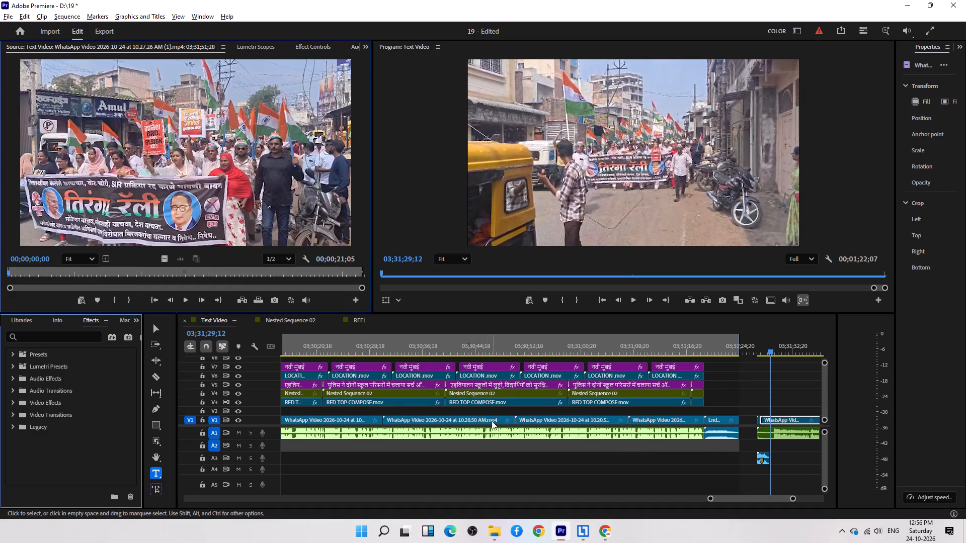
Duplicate the 10.27.26 AM (1) clip after the last rally clip on V1 and trim it to the end of the voice-over.
scroll(493, 422, "down", 20)
scroll(493, 422, "down", 14)
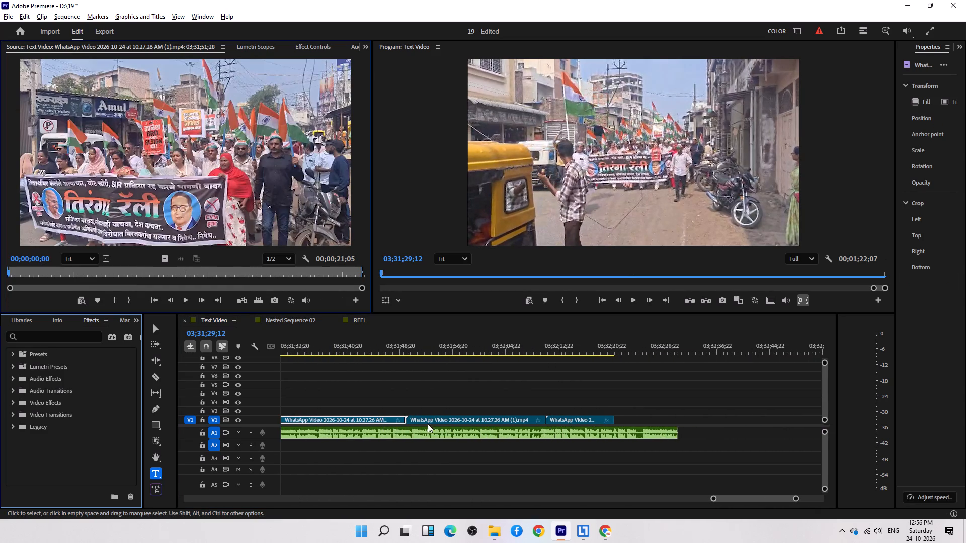
left_click(449, 420)
left_click_drag(455, 420, 692, 416, "alt")
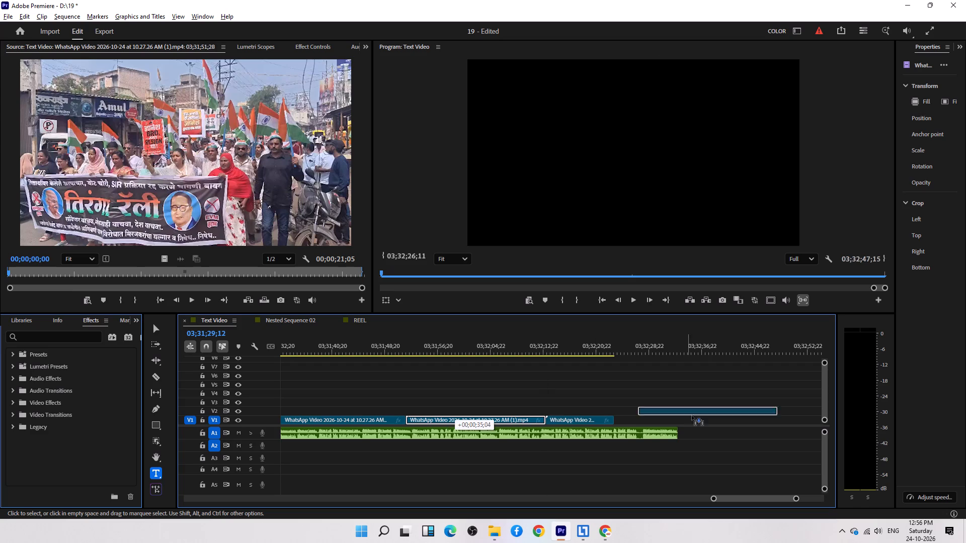
left_click_drag(692, 416, 667, 426, "alt")
left_click_drag(754, 419, 751, 419)
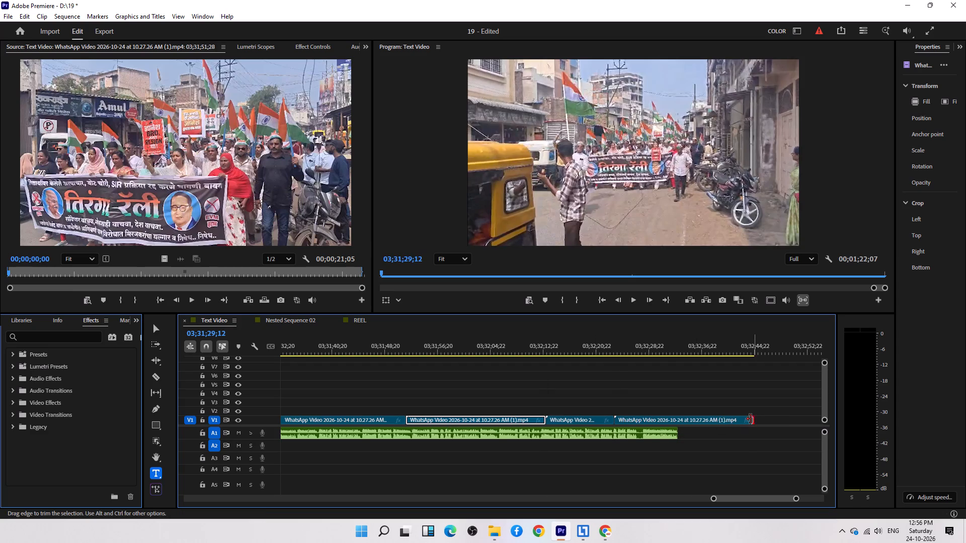
left_click_drag(751, 419, 679, 417)
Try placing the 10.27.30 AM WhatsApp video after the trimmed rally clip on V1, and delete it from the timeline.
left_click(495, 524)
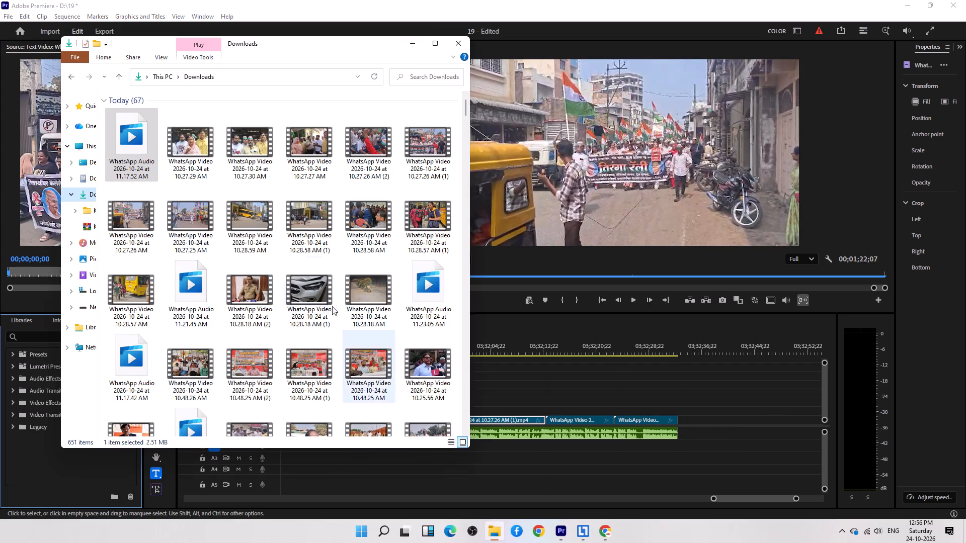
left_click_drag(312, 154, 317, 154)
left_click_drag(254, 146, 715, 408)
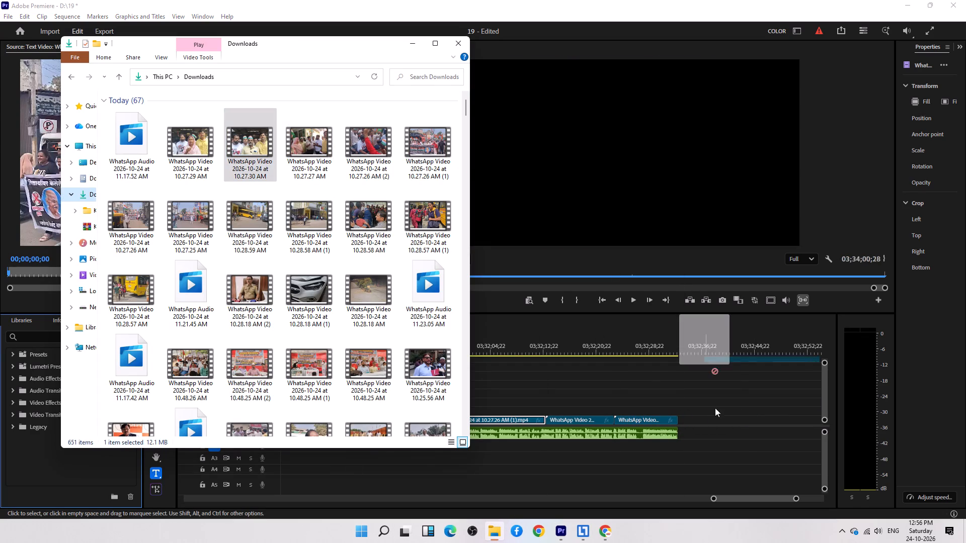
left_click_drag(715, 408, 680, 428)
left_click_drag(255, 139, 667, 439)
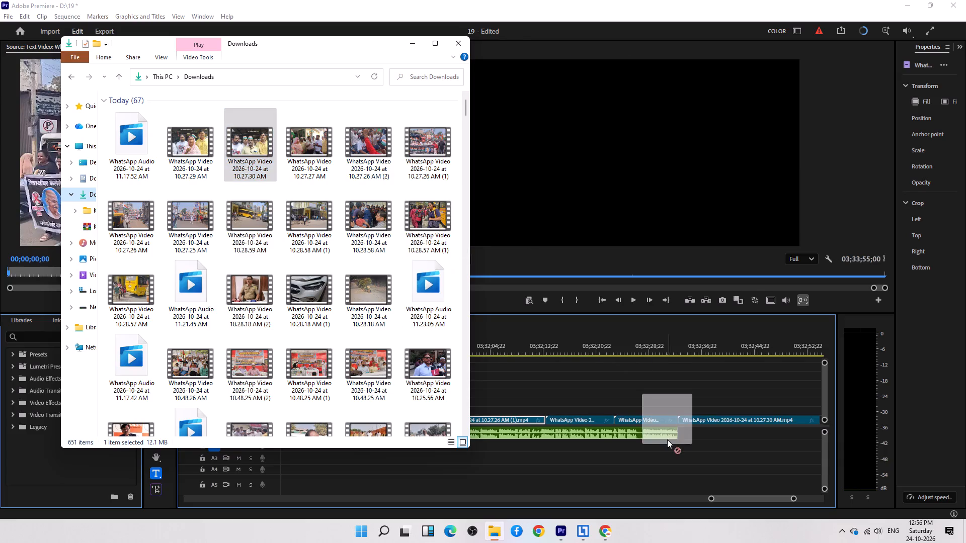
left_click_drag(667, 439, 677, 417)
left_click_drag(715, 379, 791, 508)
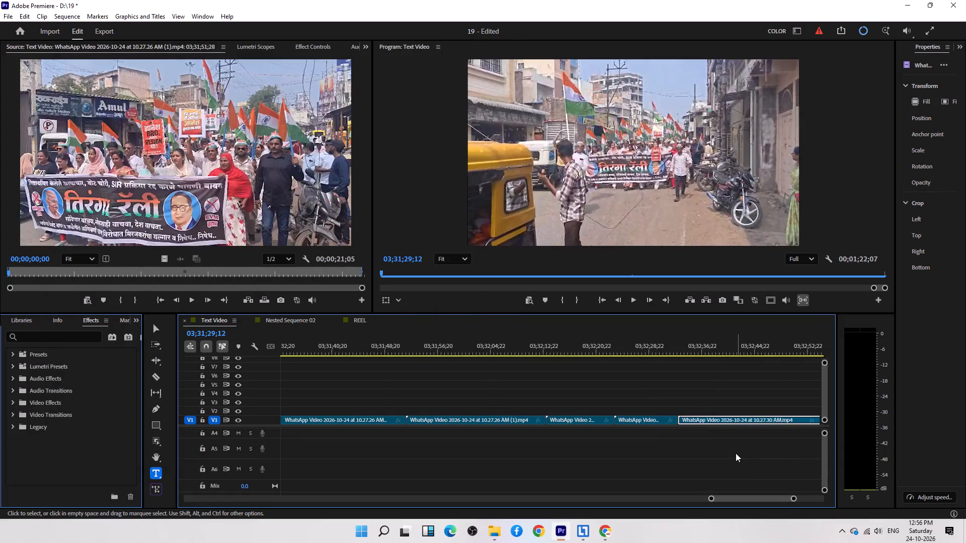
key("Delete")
Go back to the start of the rally story in the sequence and save the project.
key("Up")
left_click_drag(827, 452, 828, 415)
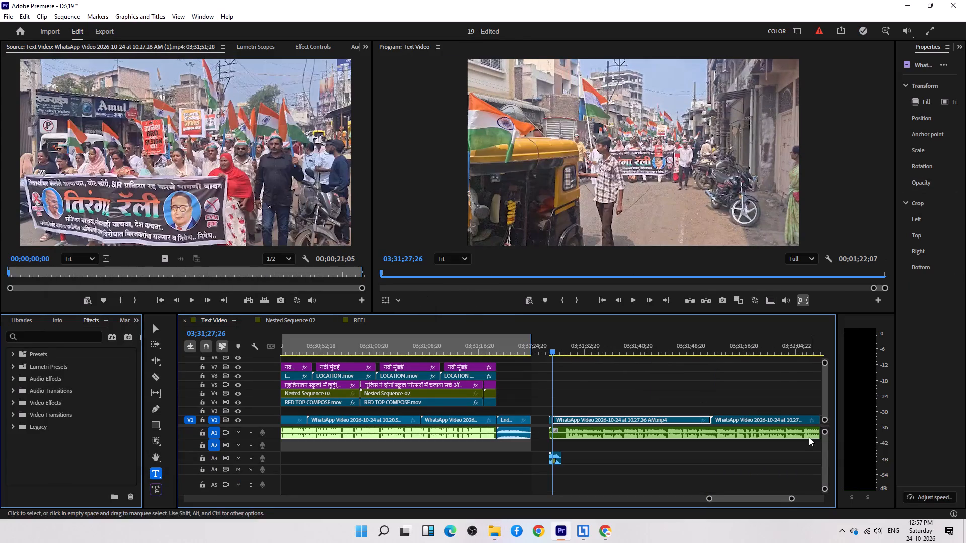
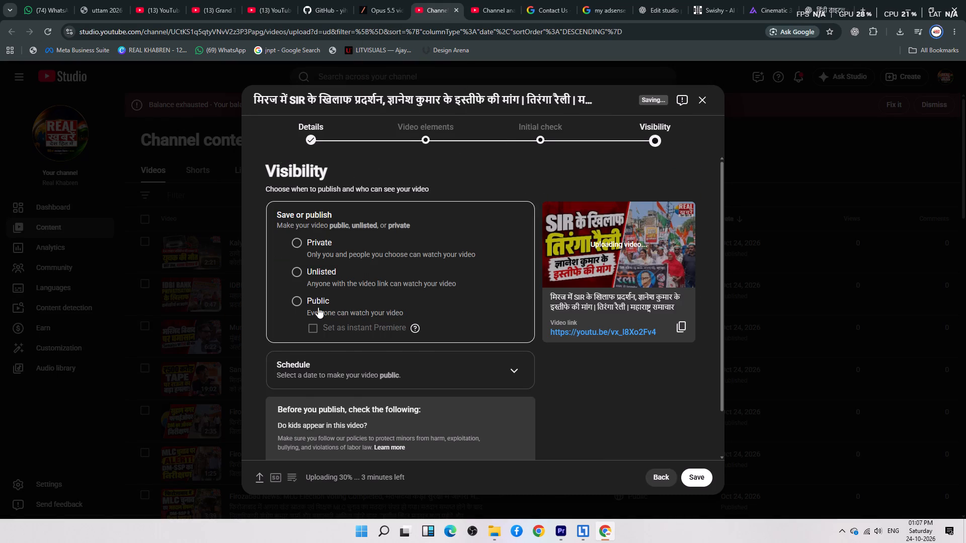
Set the Miraj Tiranga rally video's visibility to Public and publish it without waiting for the content checks.
left_click(309, 304)
left_click(688, 479)
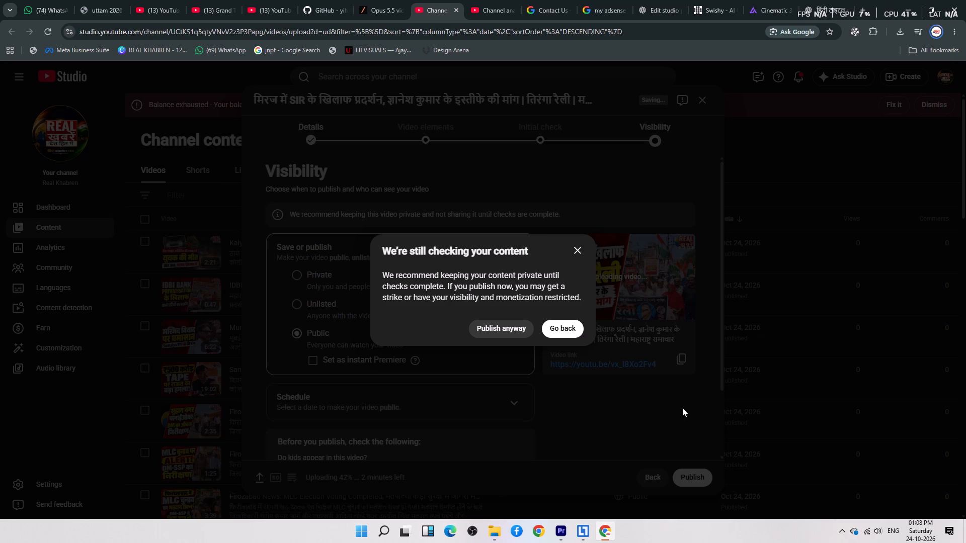
left_click(514, 330)
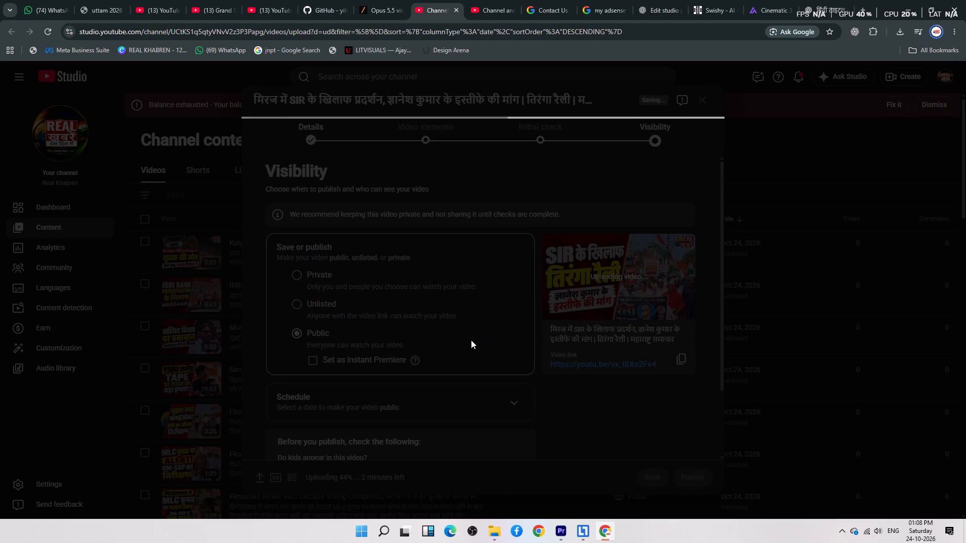
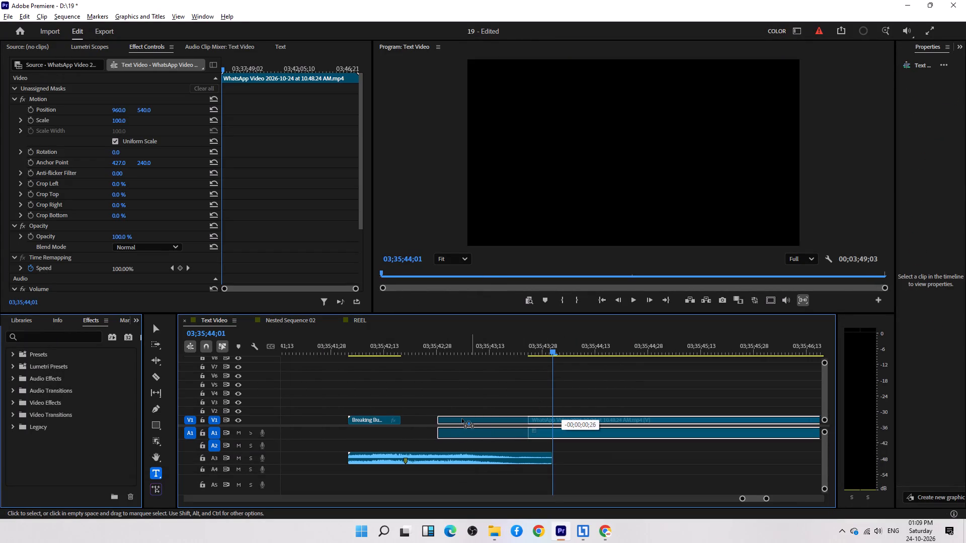
Move the WhatsApp Video 10.48.24 AM clip back on V1 so it starts right where the Breaking News bumper ends.
left_click_drag(462, 419, 435, 420)
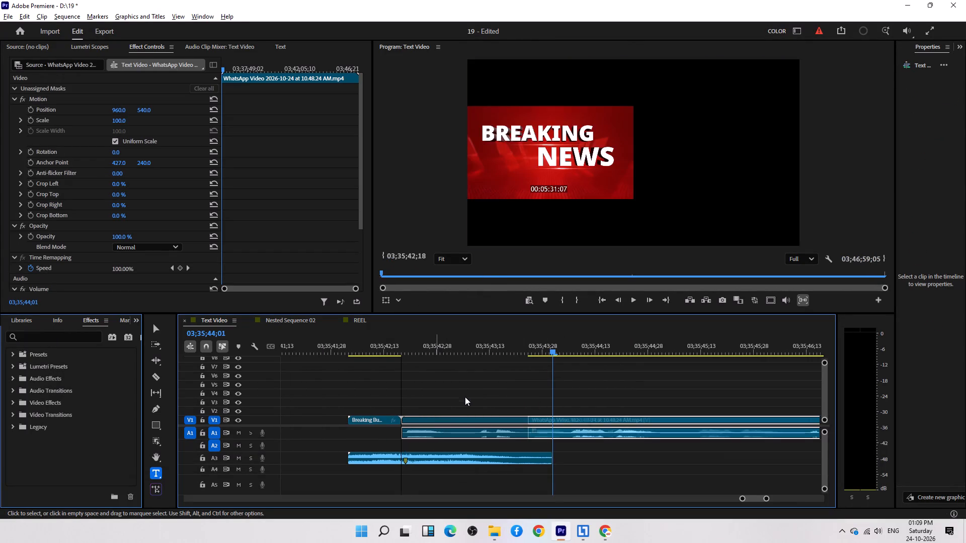
left_click(468, 394)
Copy the previous video's Nested Sequence overlays on V4 and paste them repeatedly from the 10.48.24 AM clip's start until they extend past its end.
key("Up")
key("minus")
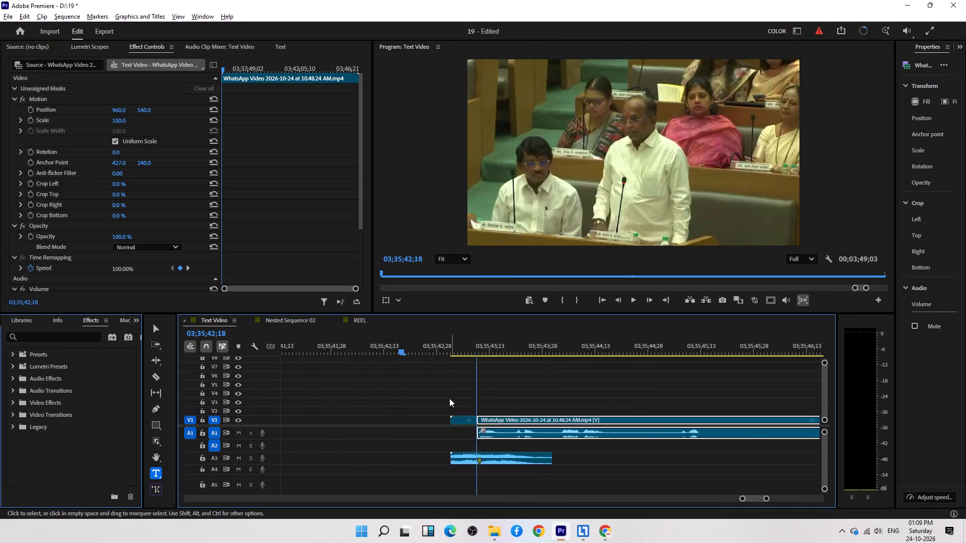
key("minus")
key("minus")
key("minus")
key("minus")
left_click_drag(463, 395, 363, 392)
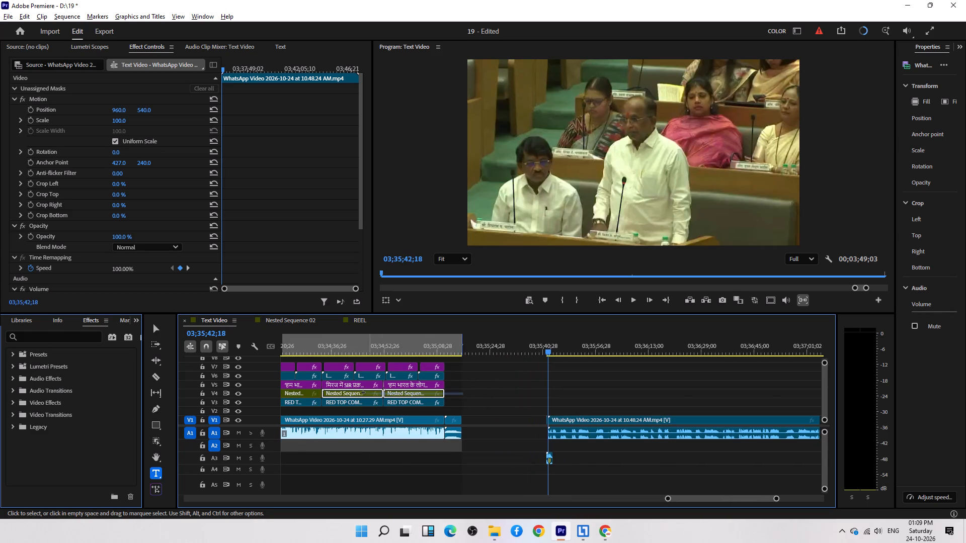
left_click_drag(363, 392, 299, 393)
key("ctrl+c")
key("ctrl+v")
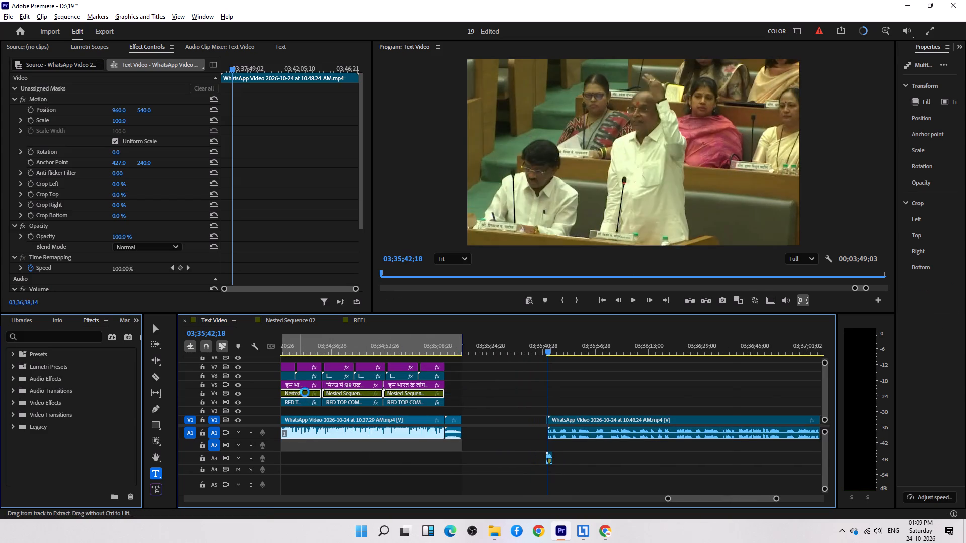
key("ctrl+v")
key("ctrl+v")
key("ctrl+v")
key("ctrl+v")
key("ctrl+v")
key("ctrl+v")
key("ctrl+v")
key("ctrl+v")
key("ctrl+v")
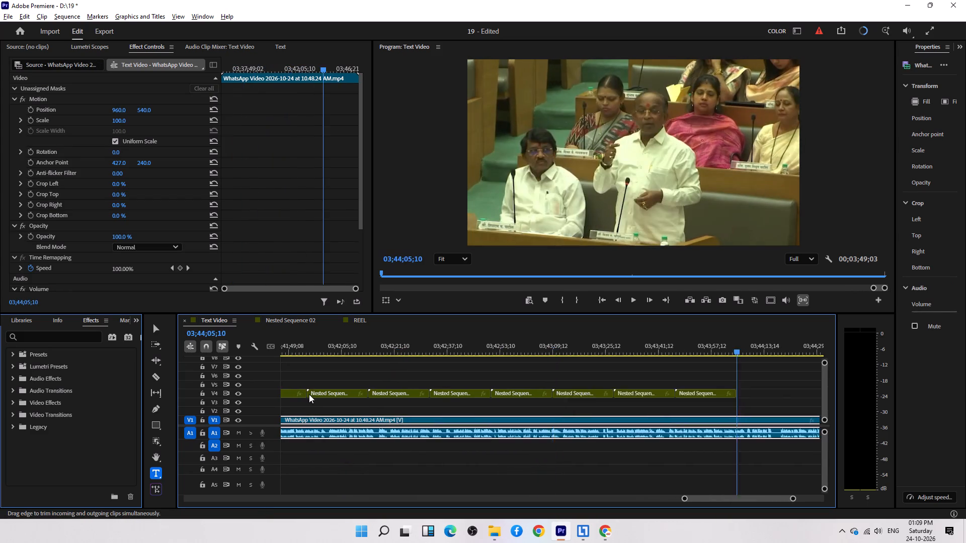
key("ctrl+v")
key("ctrl+v")
key("ctrl+v")
Cut the V4 Nested Sequence overlay at the end of the 10.48.24 AM clip and delete the surplus beyond it.
key("Up")
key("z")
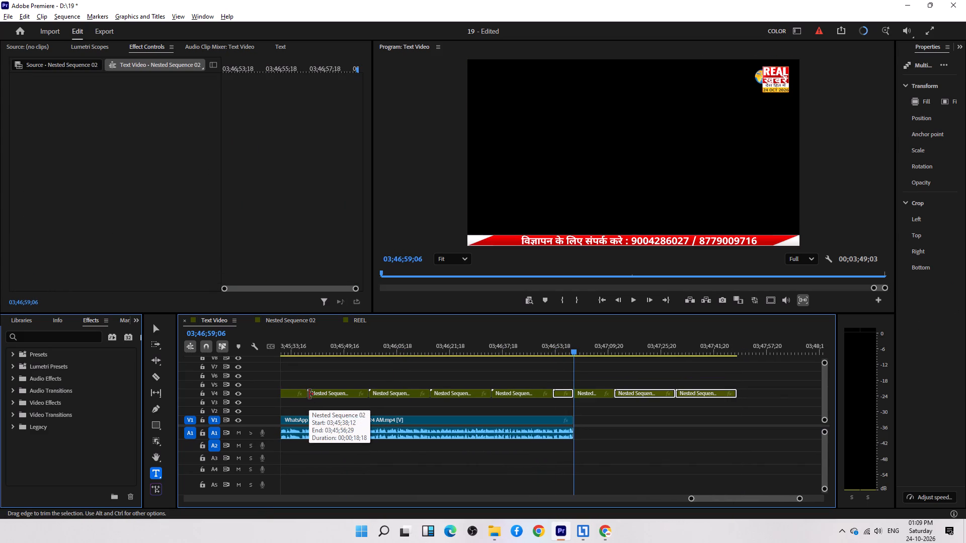
left_click_drag(779, 381, 597, 411)
key("Delete")
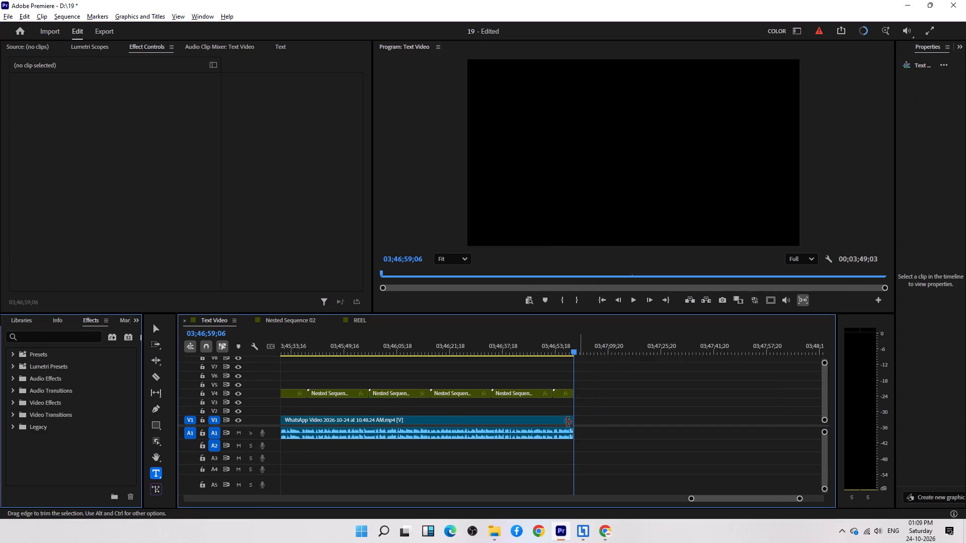
Copy the End Bumbar with Music clip that follows the WhatsApp Video 10.27.29 AM clip.
key("Up")
left_click_drag(494, 408, 463, 435)
key("ctrl+c")
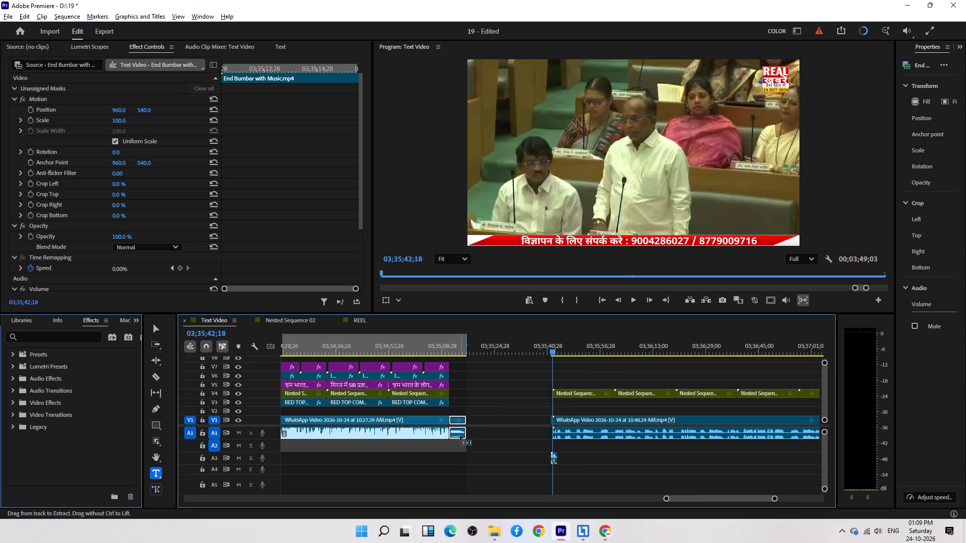
Paste the copied End Bumbar with Music clip at the very end of the Text Video sequence.
key("End")
key("ctrl+v")
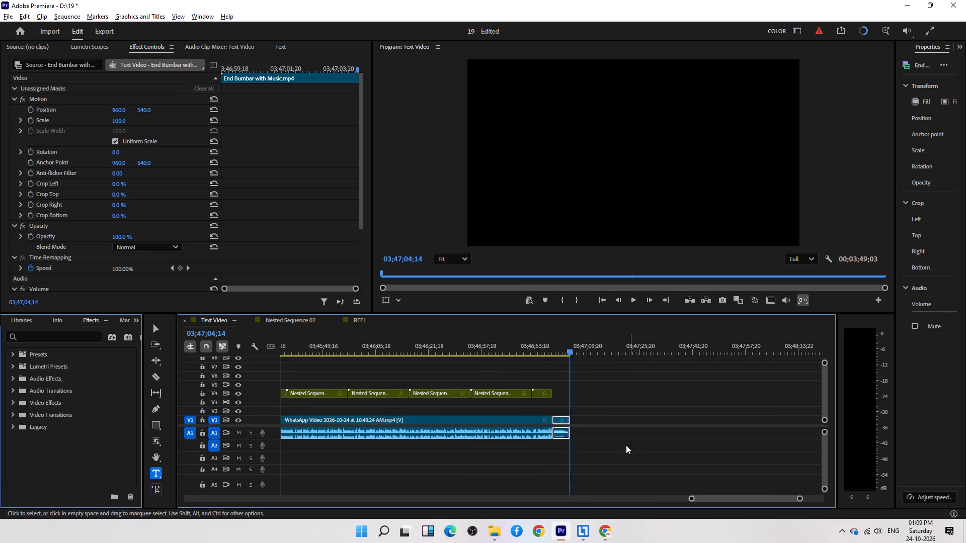
Mark the export range around the whole last news segment, from the WhatsApp Video 10.48.24 AM clip's start through the end bumper.
left_click_drag(648, 377, 205, 468)
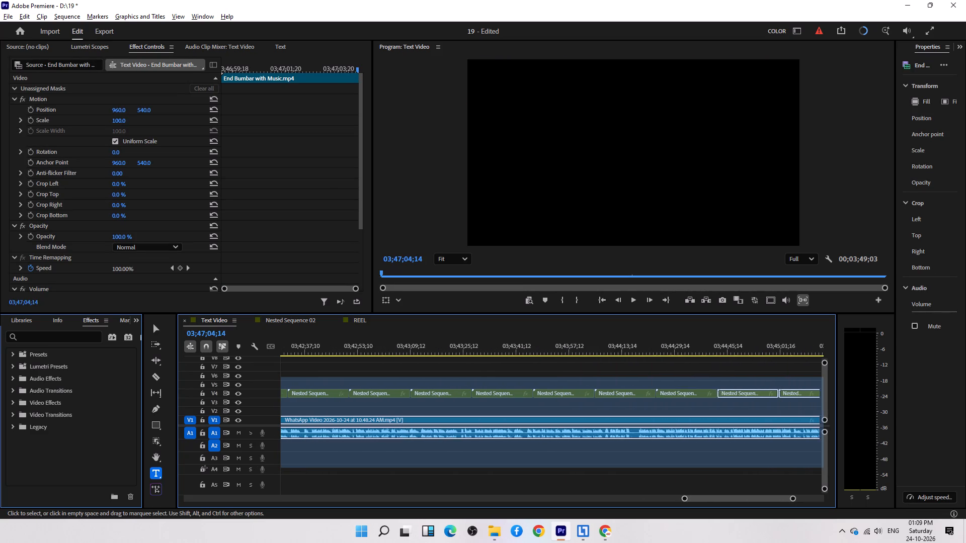
left_click_drag(205, 468, 539, 446)
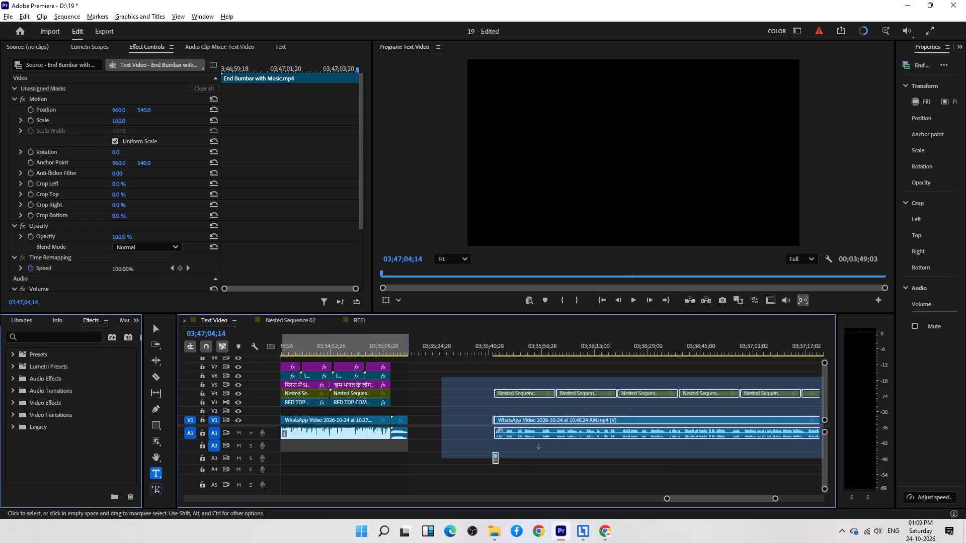
left_click_drag(539, 446, 487, 468)
key("slash")
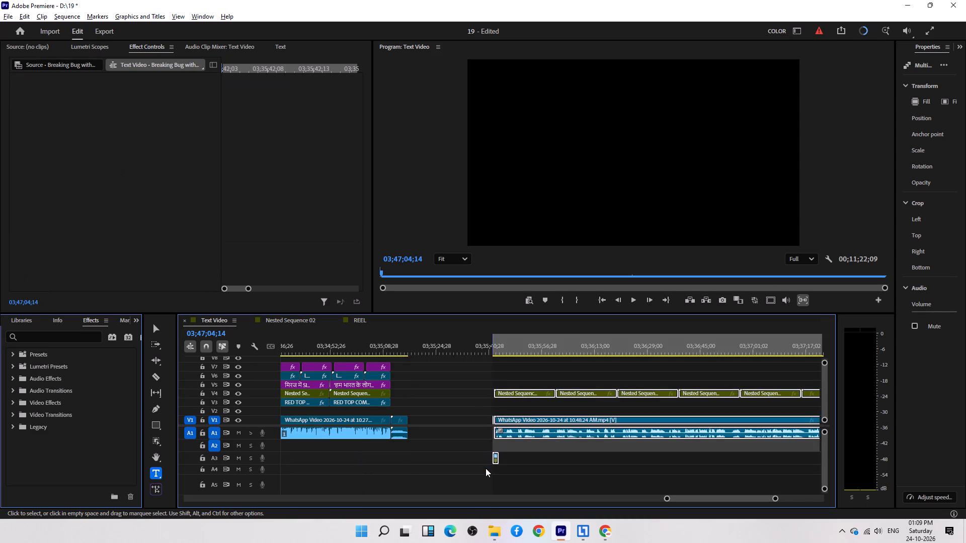
Check the existing numbered videos in the D:\OCT\24 export folder and export the marked range there as 16.mp4.
key("ctrl+m")
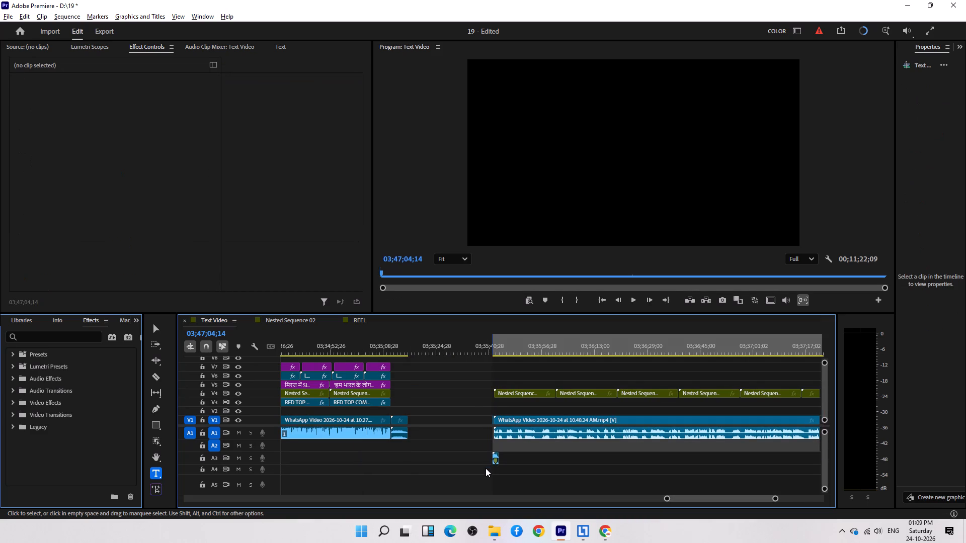
key("ctrl+m")
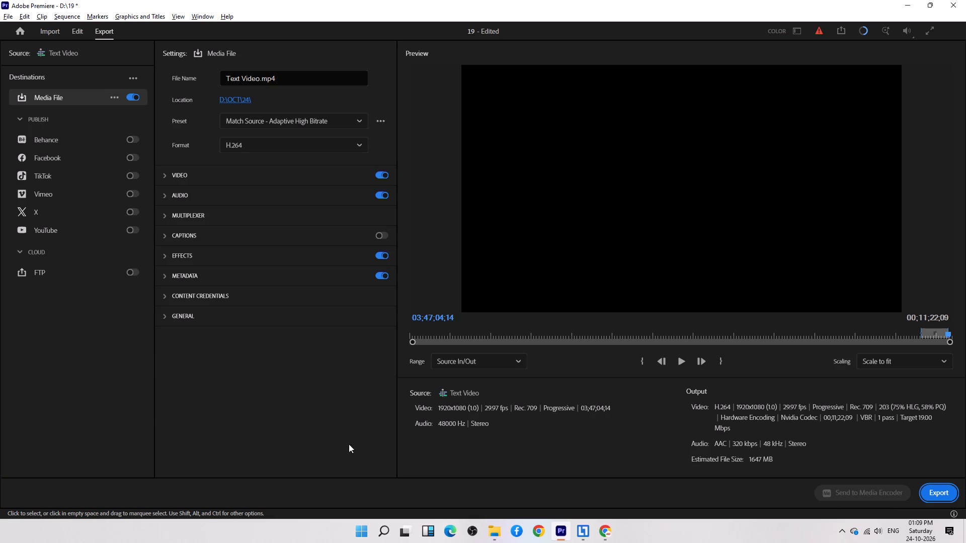
left_click(239, 100)
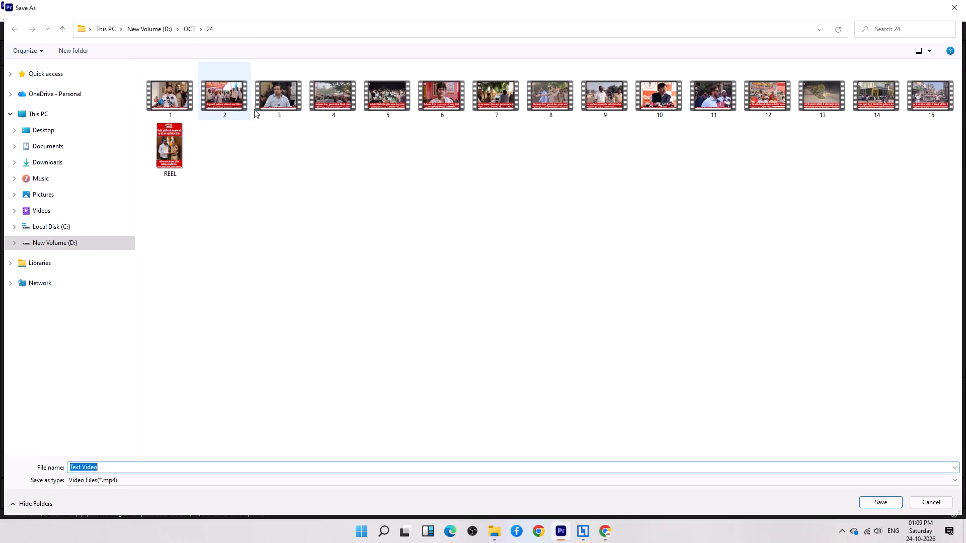
left_click(944, 0)
left_click(965, 0)
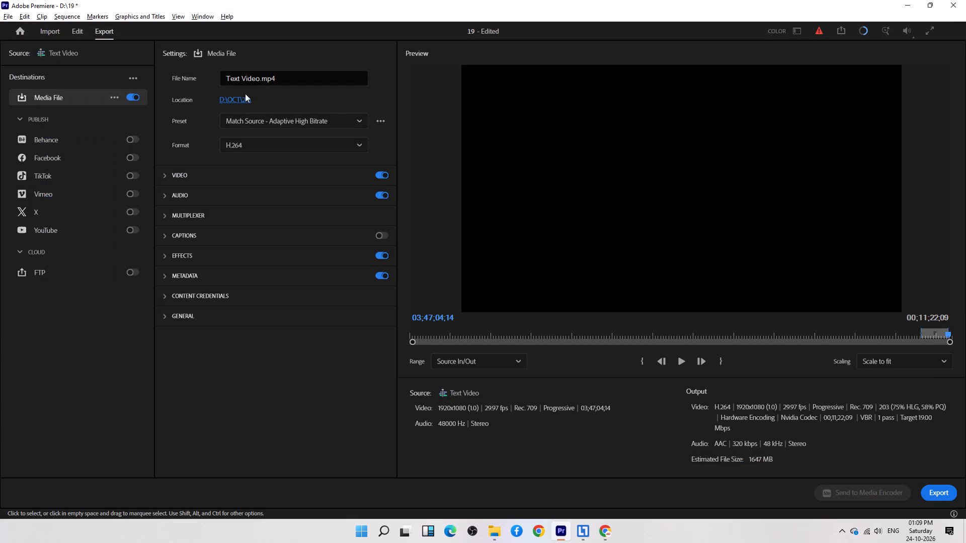
triple_click(261, 85)
type("16")
key("Return")
left_click(935, 493)
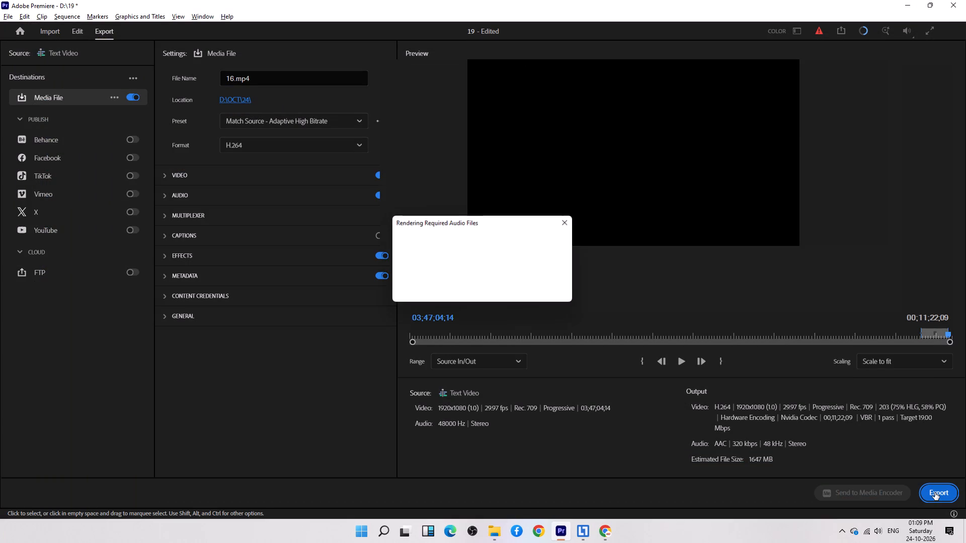